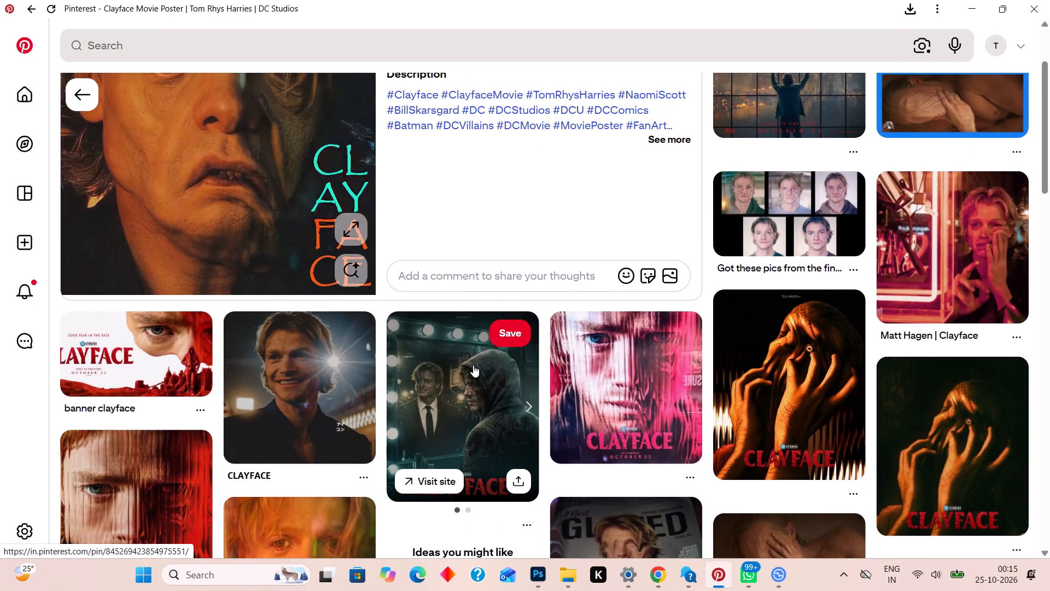
# Save the open Clayface movie poster image as 388.1 in the z - Copy folder.
pyautogui.scroll(-2, 473, 365)
pyautogui.scroll(3, 473, 365)
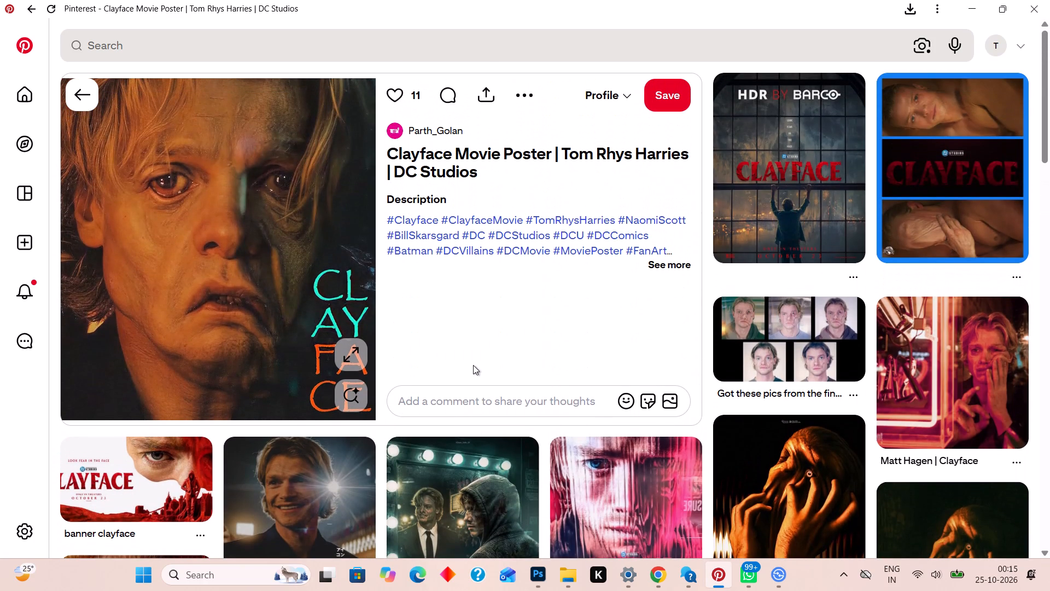
pyautogui.scroll(-3, 473, 365)
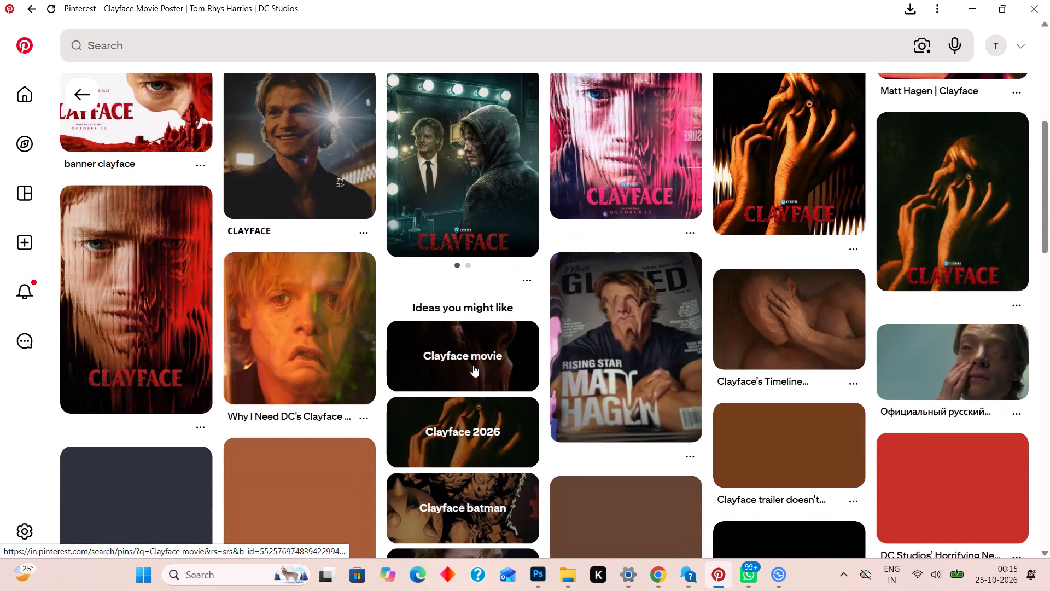
pyautogui.scroll(3, 473, 365)
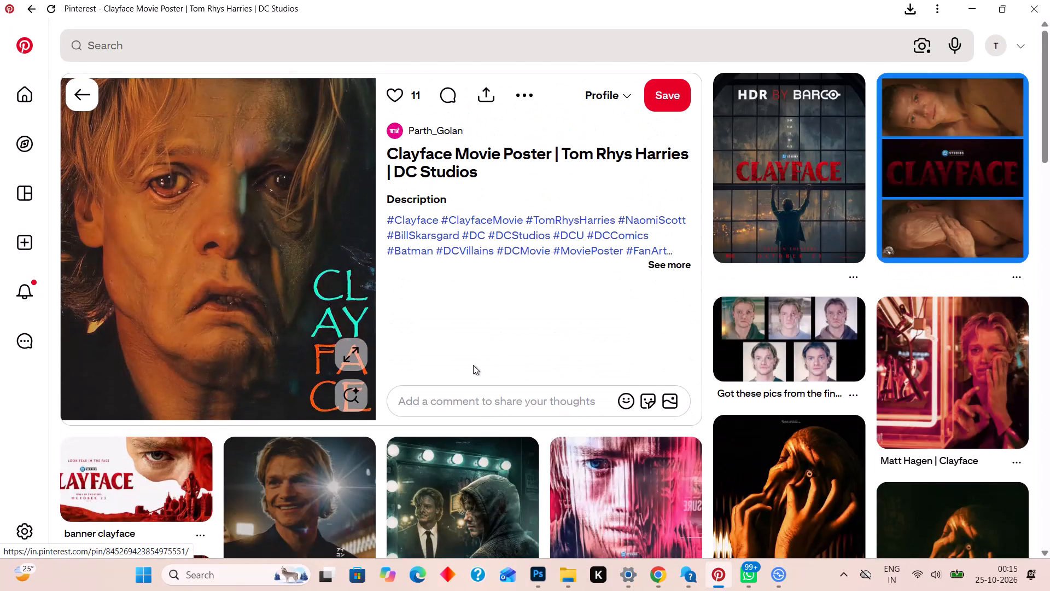
pyautogui.rightClick(203, 237)
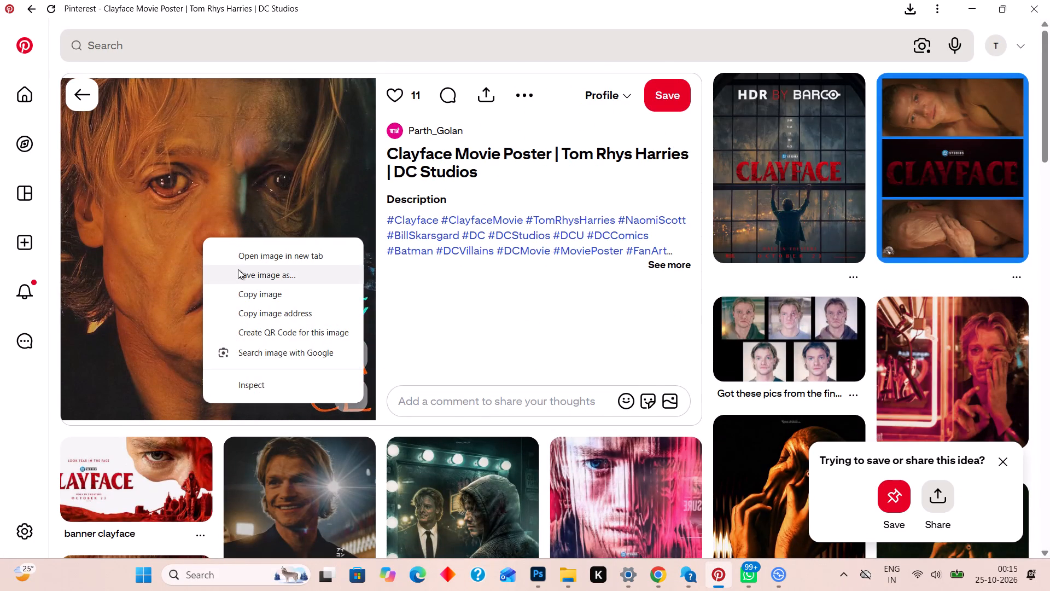
pyautogui.click(238, 270)
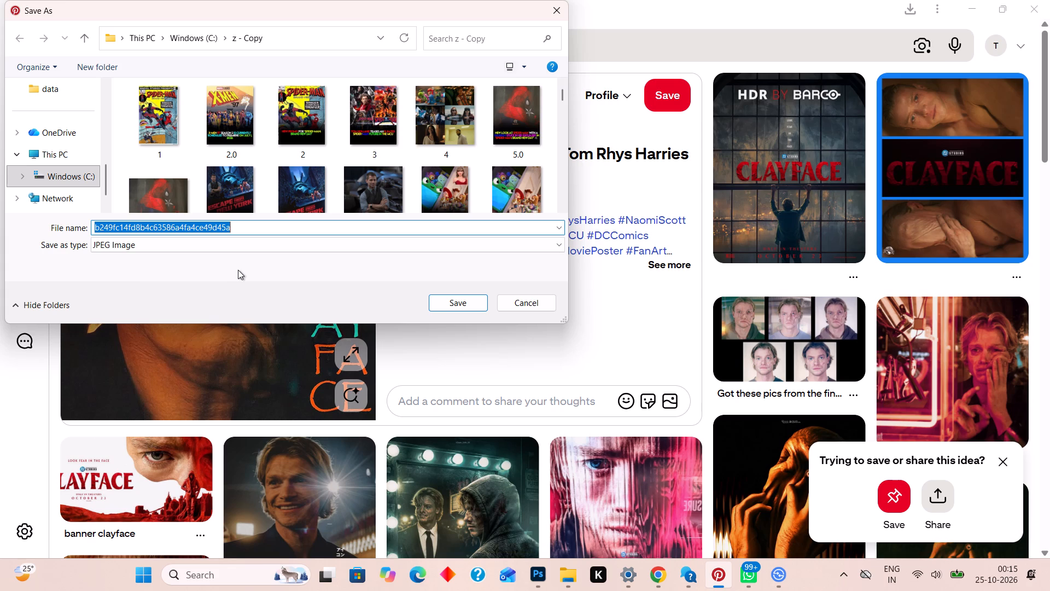
pyautogui.write('388.1')
pyautogui.press('Return')
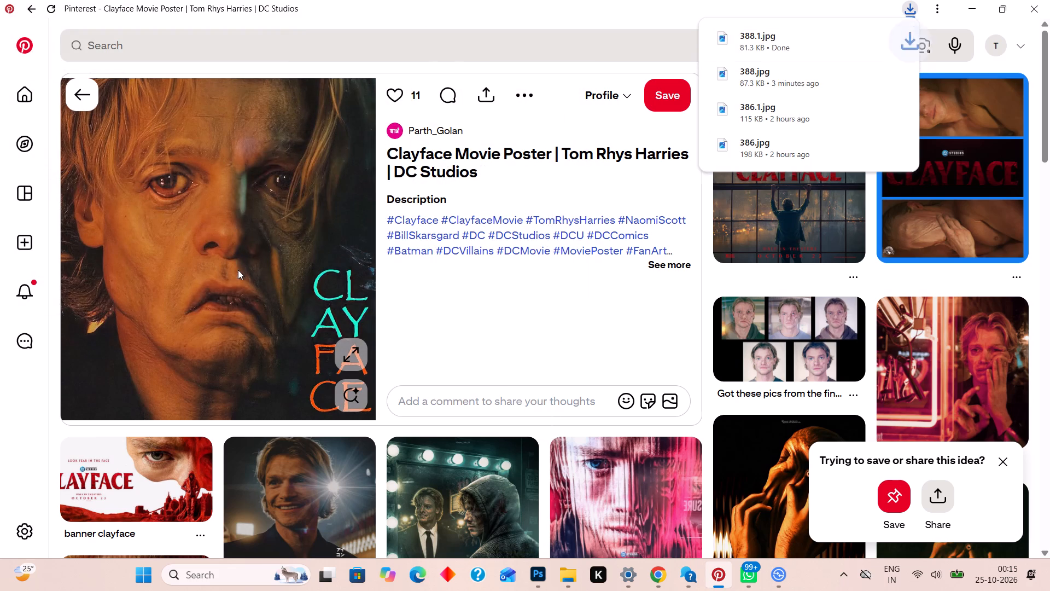
# Switch to Photoshop and place image 388.1 from the z - Copy folder into the Roohi 05.psd poster.
pyautogui.click(533, 580)
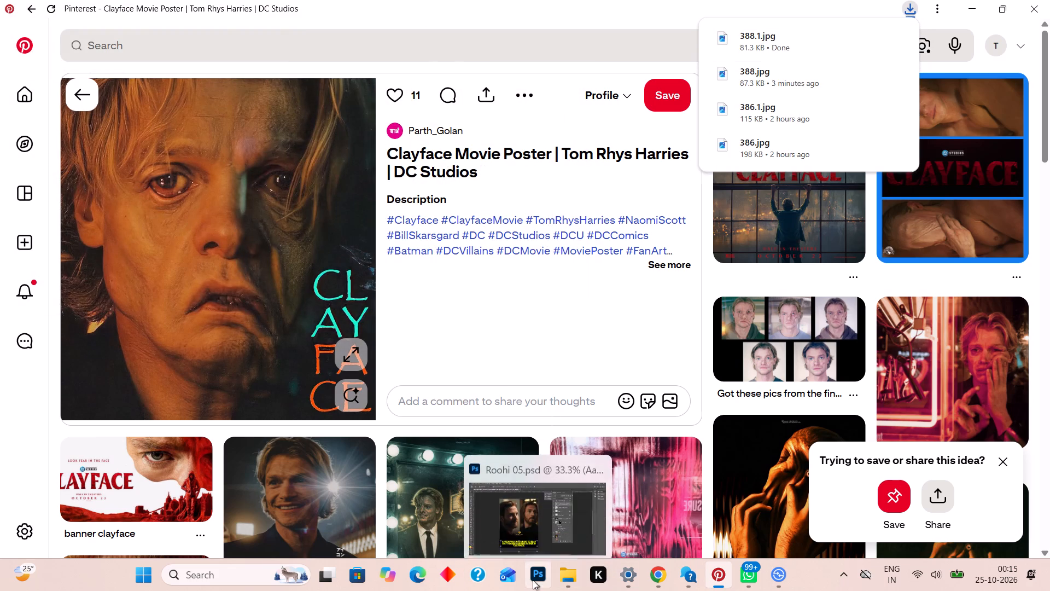
pyautogui.click(591, 349)
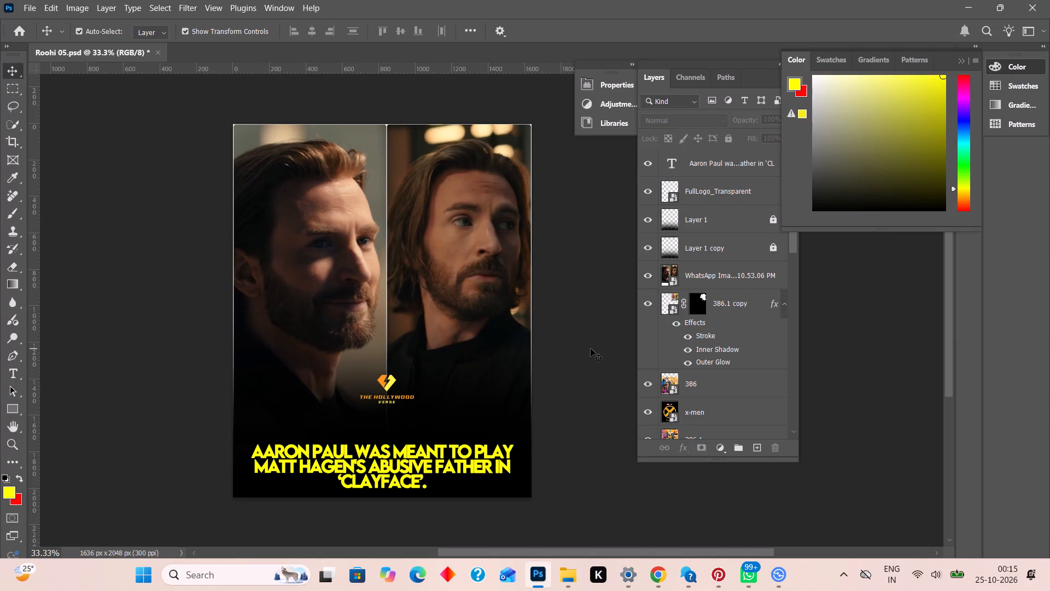
pyautogui.click(569, 575)
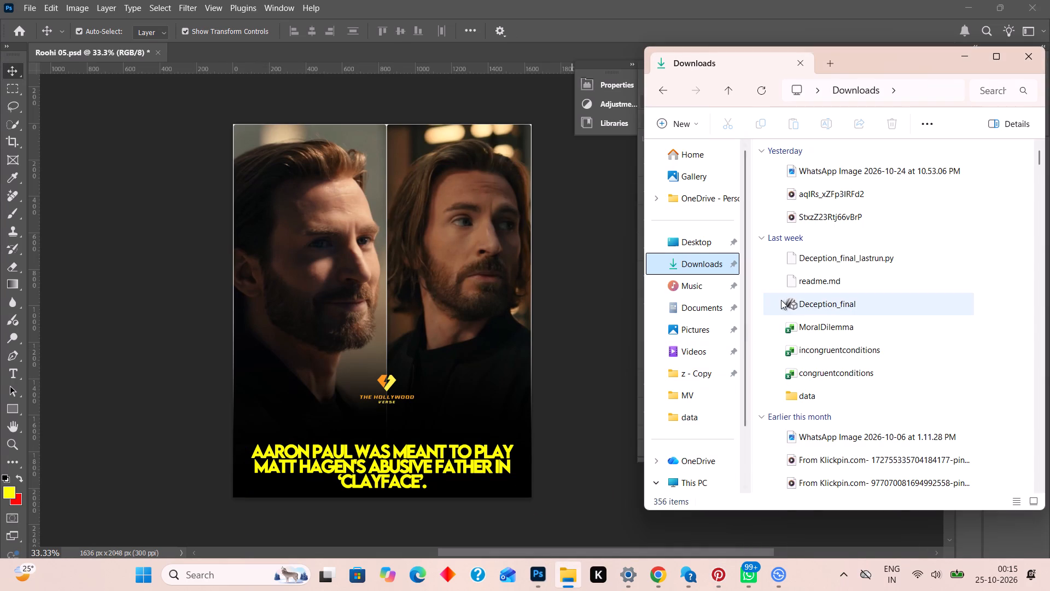
pyautogui.click(696, 376)
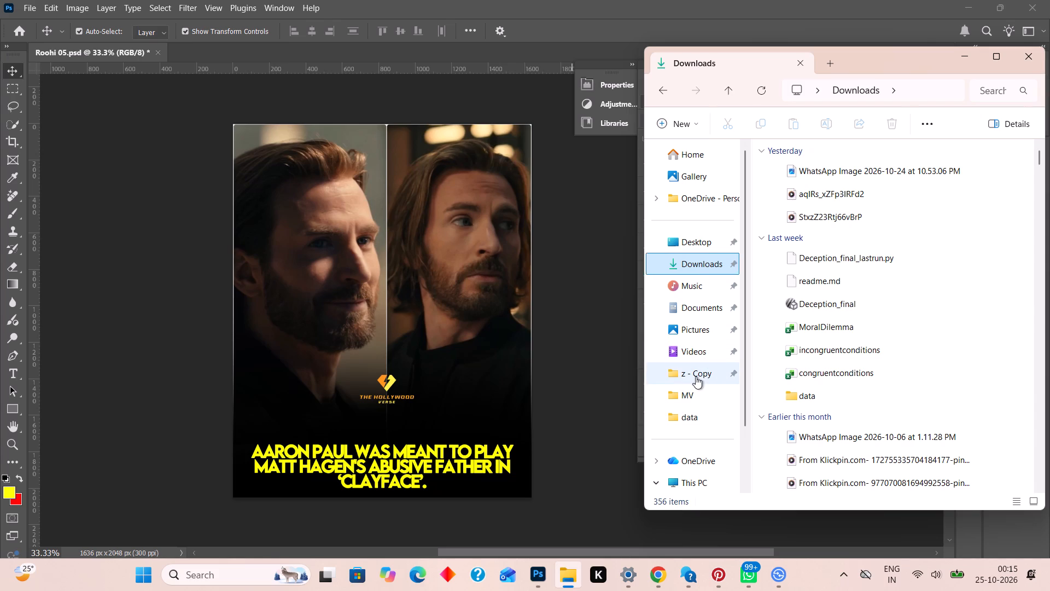
pyautogui.scroll(-10, 895, 310)
pyautogui.scroll(-20, 895, 310)
pyautogui.scroll(-13, 895, 310)
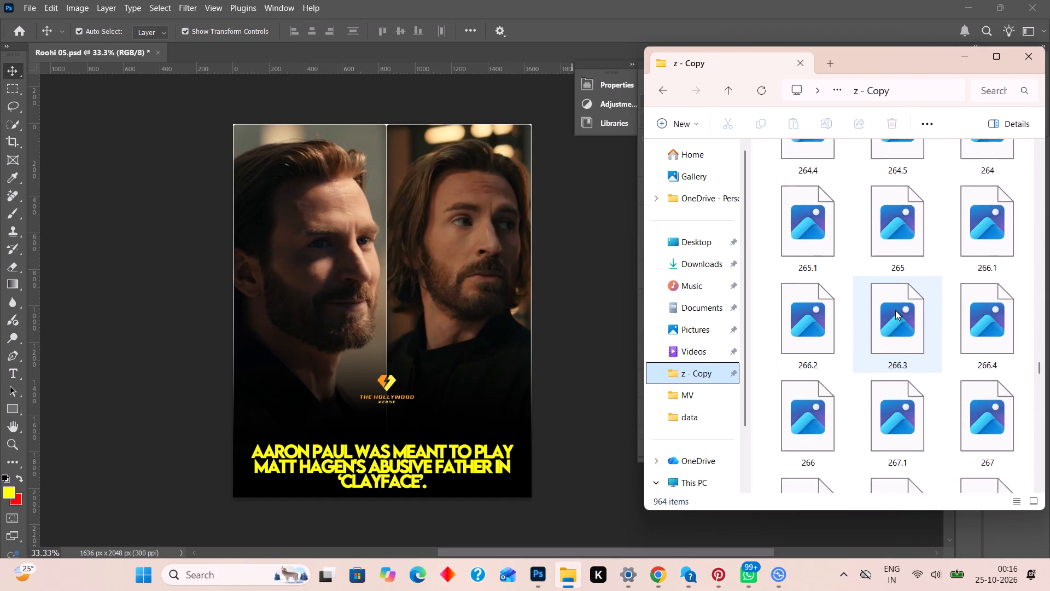
pyautogui.scroll(-18, 895, 310)
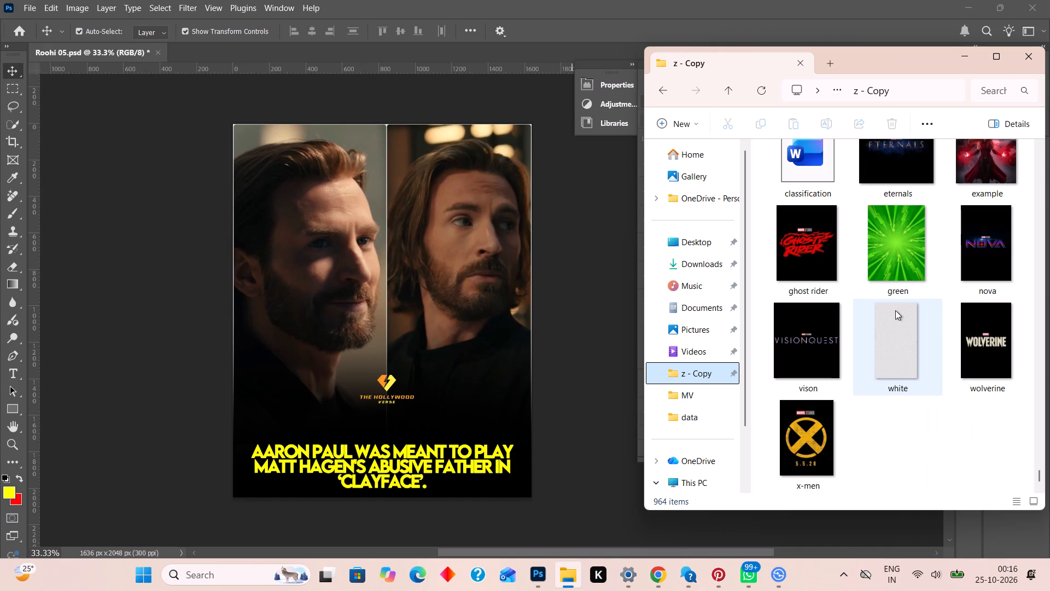
pyautogui.scroll(6, 895, 310)
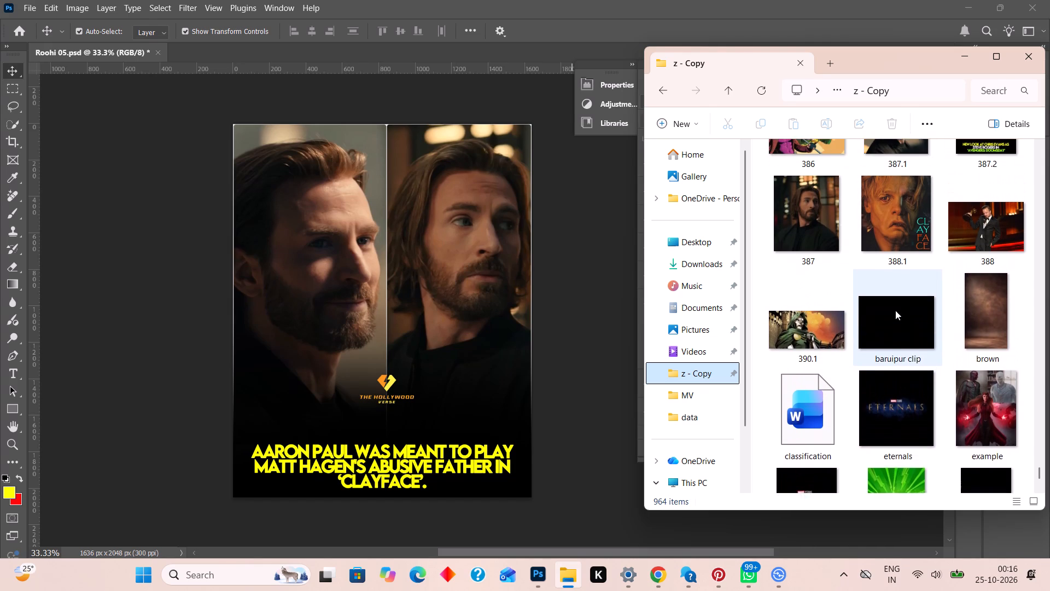
pyautogui.scroll(1, 895, 310)
pyautogui.moveTo(906, 247); pyautogui.dragTo(427, 251)
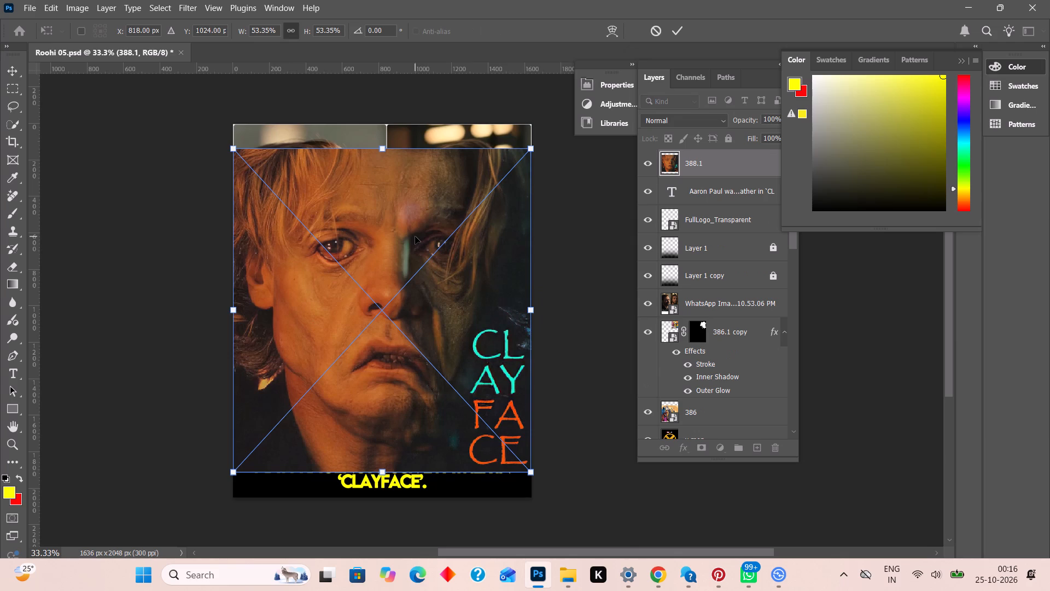
# Move the placed Clayface image up to Y 892 px, flush with the canvas's top edge, and commit the placement.
pyautogui.press('Up')
pyautogui.press('Up')
pyautogui.press('Up')
pyautogui.press('Up')
pyautogui.press('Up')
pyautogui.press('Up')
pyautogui.press('Up')
pyautogui.press('Up')
pyautogui.press('Up')
pyautogui.press('Up')
pyautogui.press('Up')
pyautogui.press('Up')
pyautogui.press('Up')
pyautogui.press('Up')
pyautogui.press('Up')
pyautogui.press('Up')
pyautogui.press('Up')
pyautogui.press('Up')
pyautogui.press('Up')
pyautogui.press('Up')
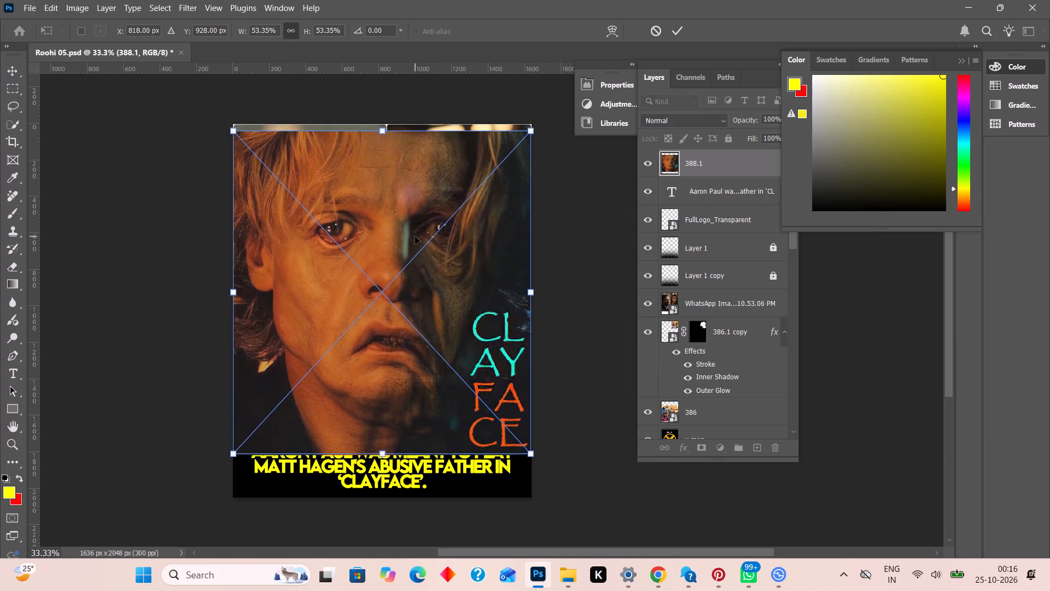
pyautogui.press('Up')
pyautogui.press('Up')
pyautogui.press('Up')
pyautogui.press('Up')
pyautogui.press('Up')
pyautogui.press('Up')
pyautogui.press('Up')
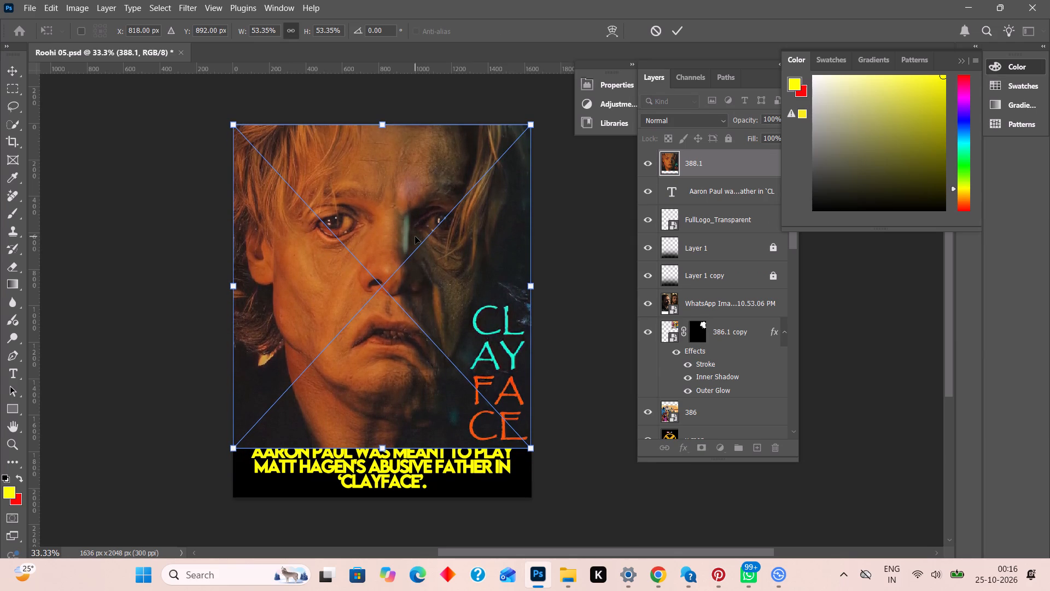
pyautogui.click(605, 282)
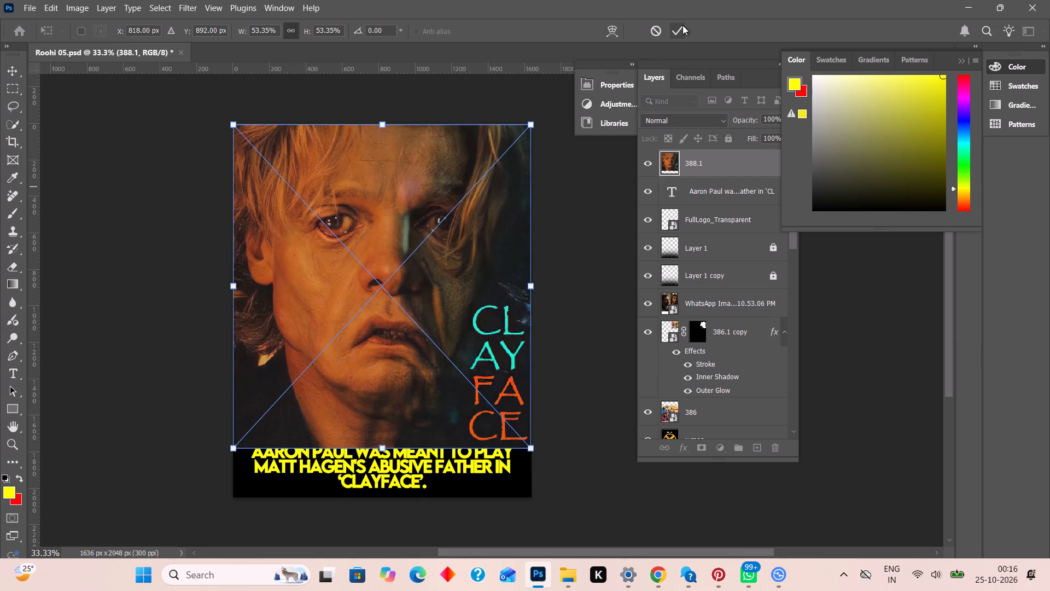
pyautogui.click(682, 25)
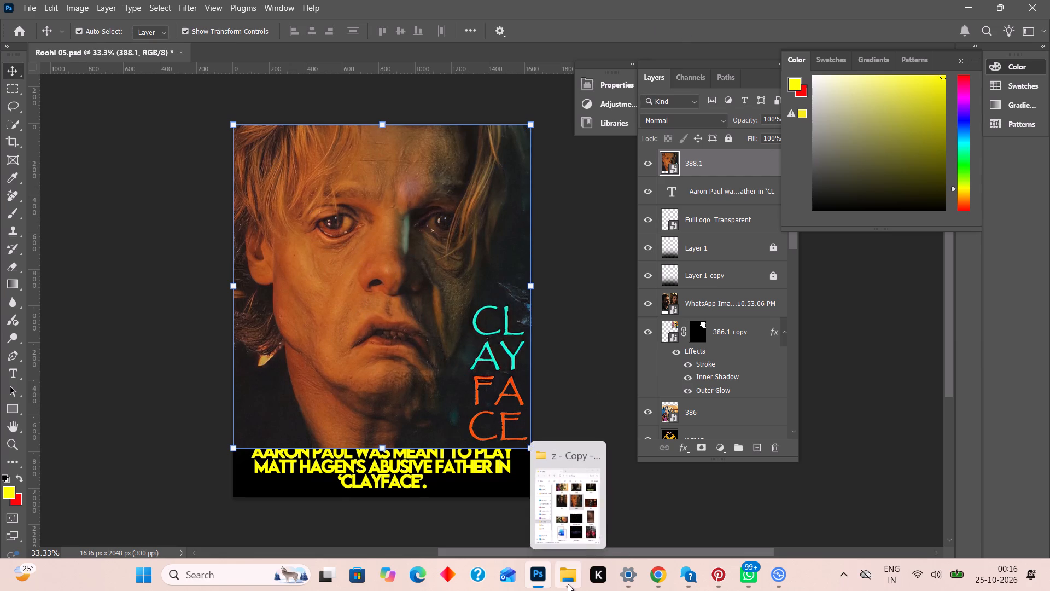
# Place image 388, the man in a suit holding an award, from the z - Copy folder into the poster.
pyautogui.click(568, 584)
pyautogui.moveTo(985, 263); pyautogui.dragTo(767, 329)
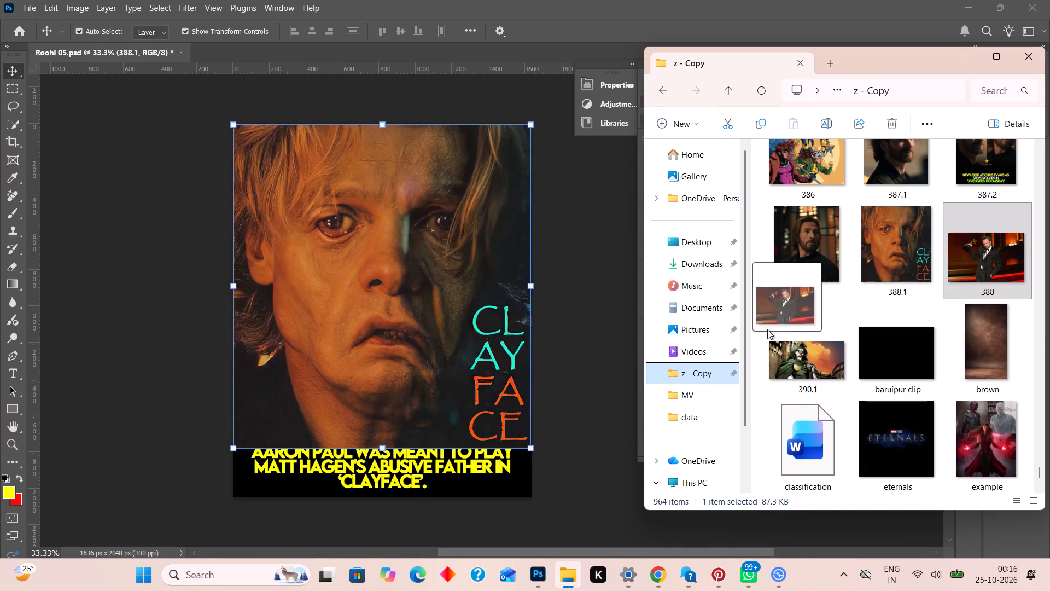
pyautogui.moveTo(767, 329); pyautogui.dragTo(396, 422)
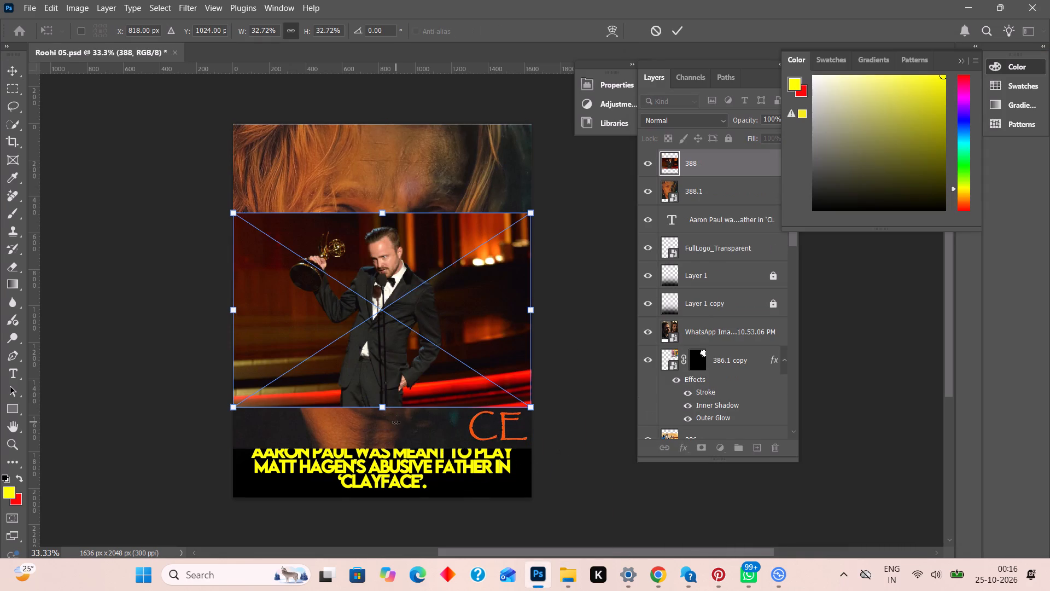
# Move the placed award photo down to the canvas's bottom edge, at X 821 px and Y 1513 px.
pyautogui.press('Right')
pyautogui.press('Down')
pyautogui.press('Down')
pyautogui.press('Down')
pyautogui.press('Down')
pyautogui.press('Down')
pyautogui.press('Down')
pyautogui.press('Down')
pyautogui.press('Down')
pyautogui.press('Down')
pyautogui.press('Down')
pyautogui.press('Down')
pyautogui.press('Down')
pyautogui.press('Down')
pyautogui.press('Down')
pyautogui.press('Down')
pyautogui.press('Down')
pyautogui.press('Down')
pyautogui.press('Down')
pyautogui.press('Down')
pyautogui.press('Down')
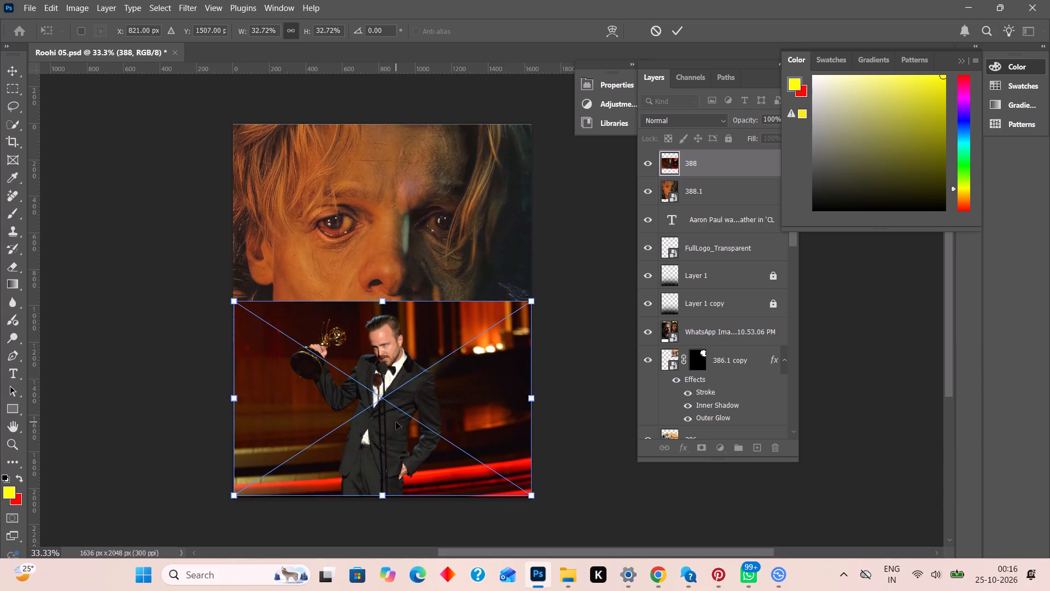
pyautogui.press('Down')
pyautogui.press('Down')
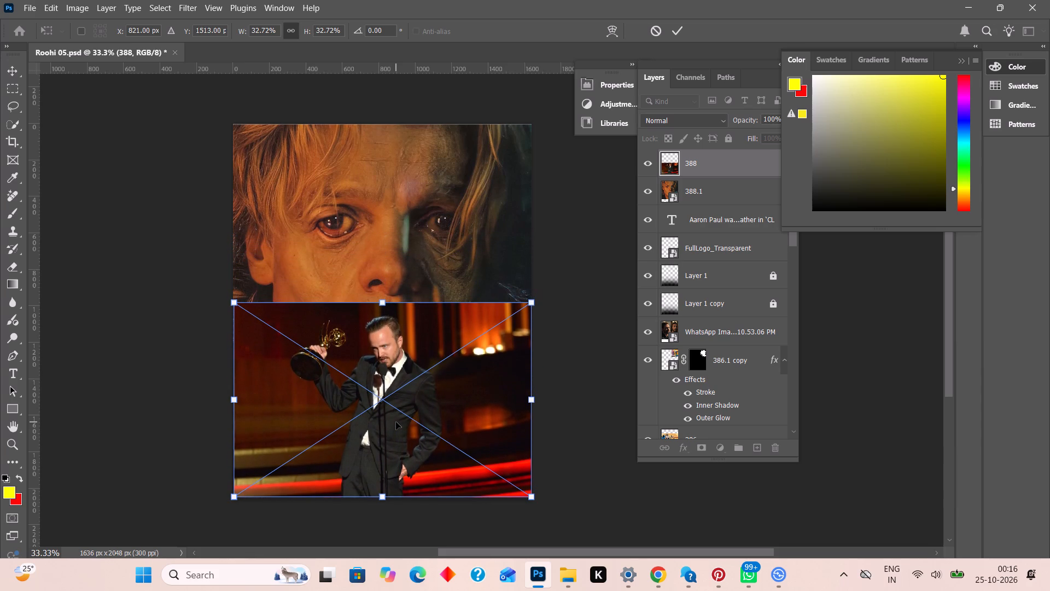
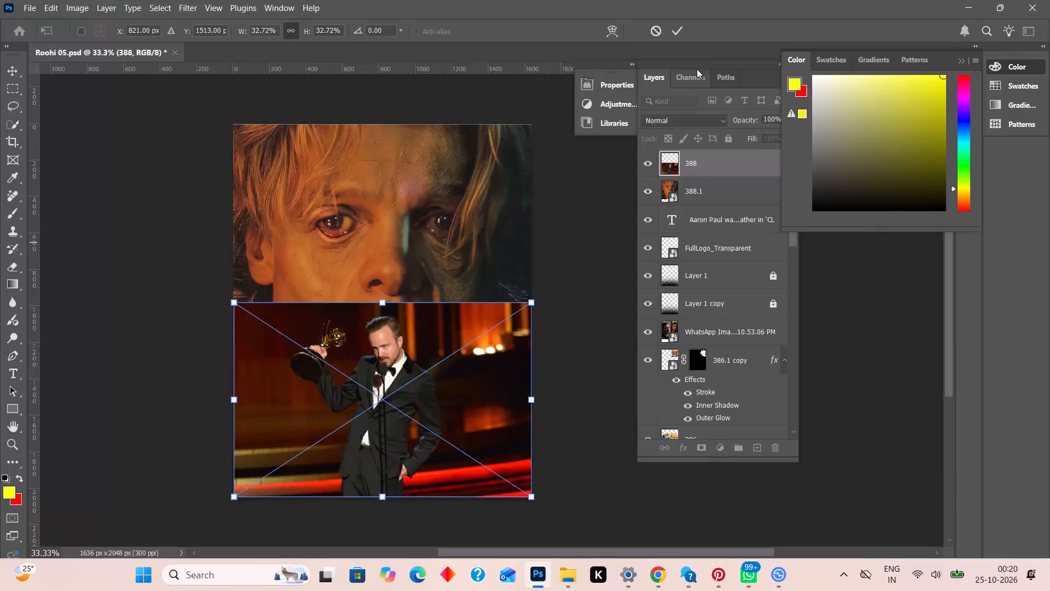
# Commit the placement of the award photo at the bottom of the poster.
pyautogui.click(674, 20)
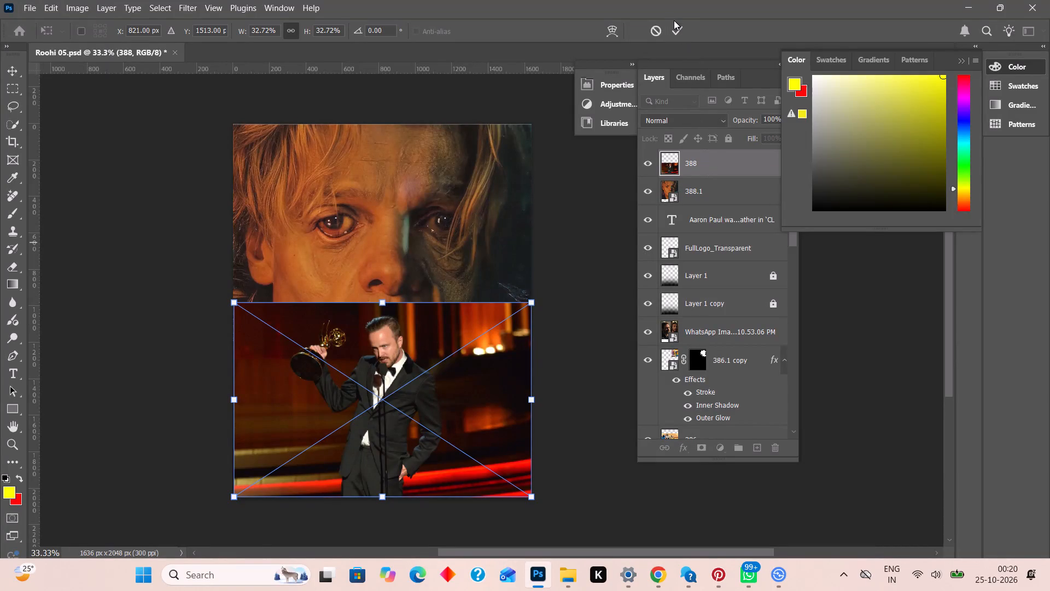
pyautogui.click(674, 33)
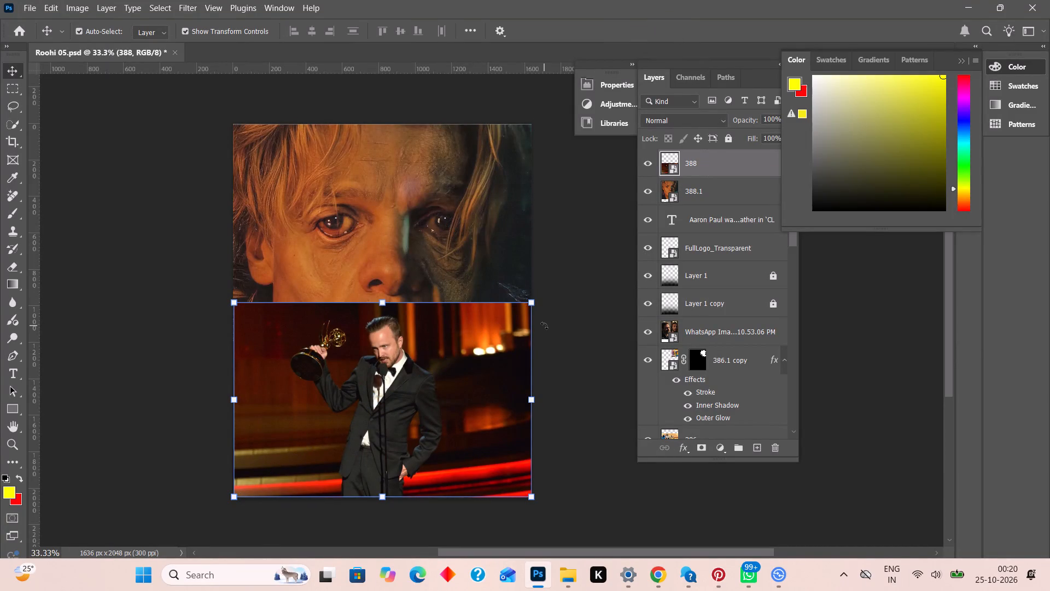
# Select the man holding the award on layer 388 using Select Subject.
pyautogui.click(574, 316)
pyautogui.click(440, 379)
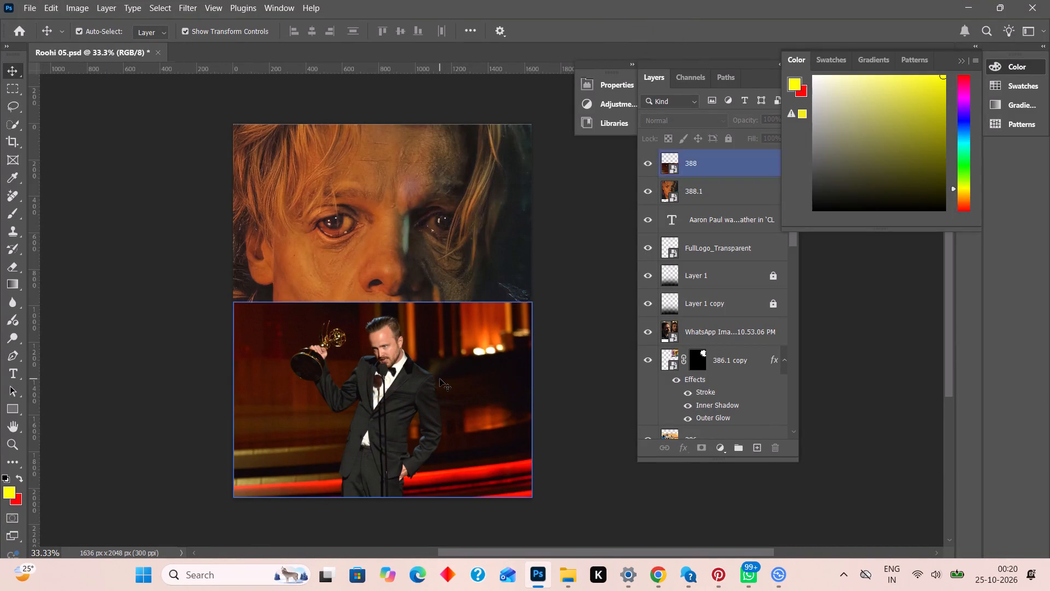
pyautogui.click(13, 124)
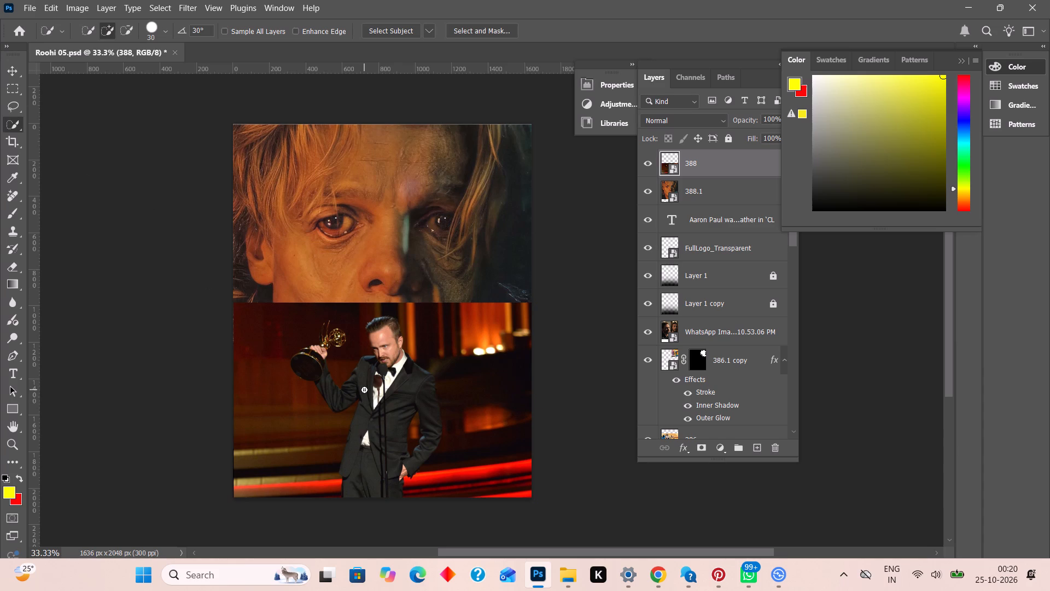
pyautogui.click(389, 30)
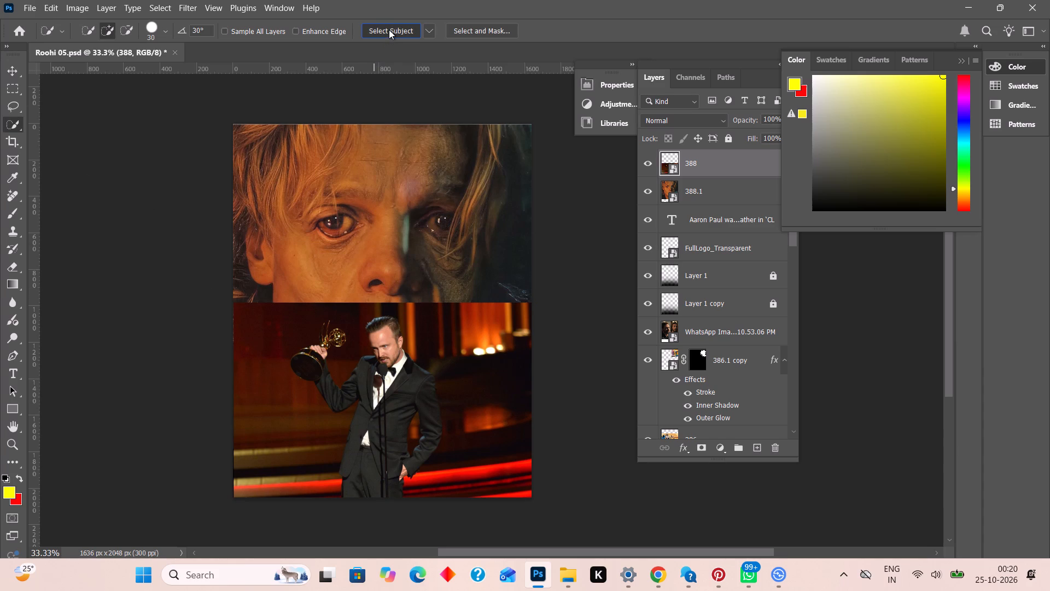
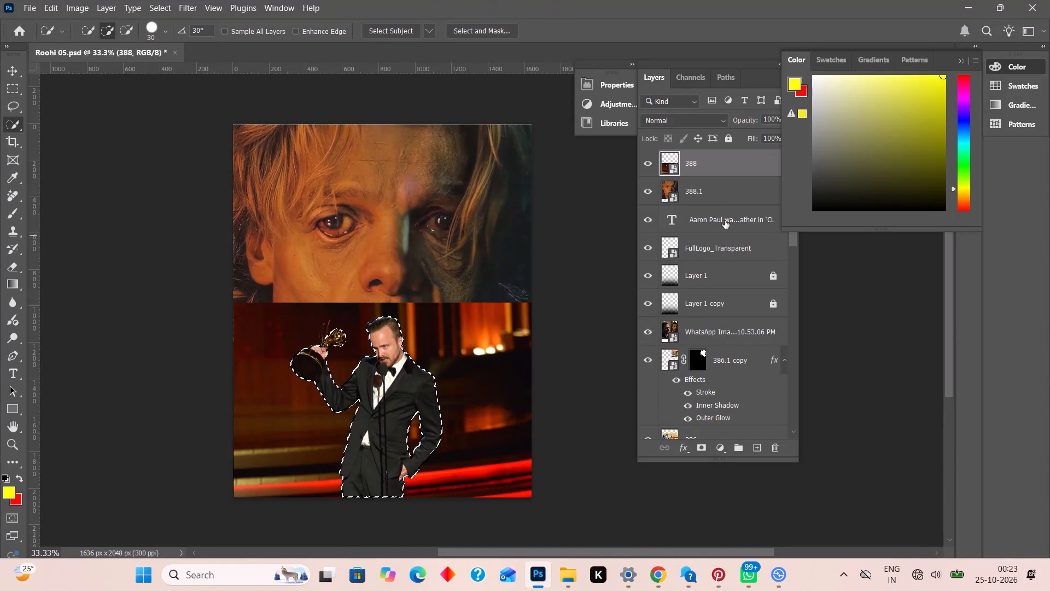
# Duplicate layer 388, the award photo, within the Roohi 05.psd document under the default copy name.
pyautogui.rightClick(725, 157)
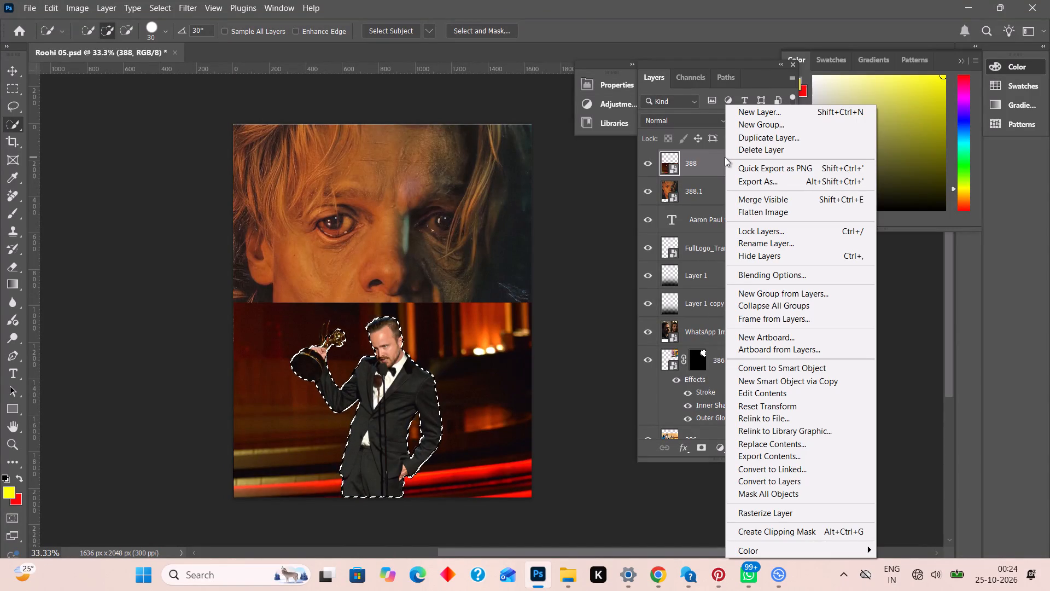
pyautogui.click(756, 135)
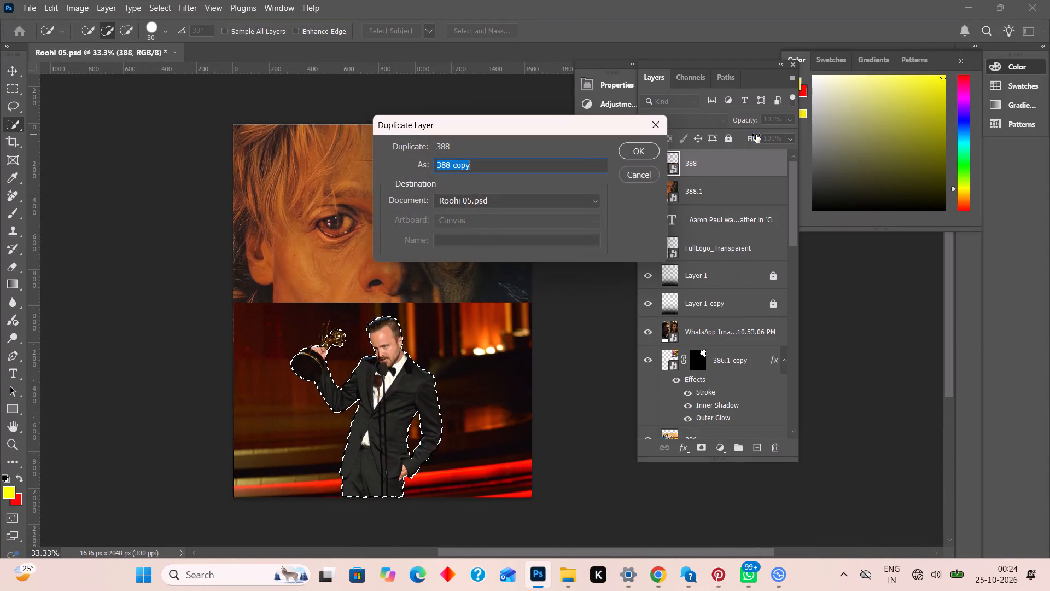
pyautogui.click(639, 146)
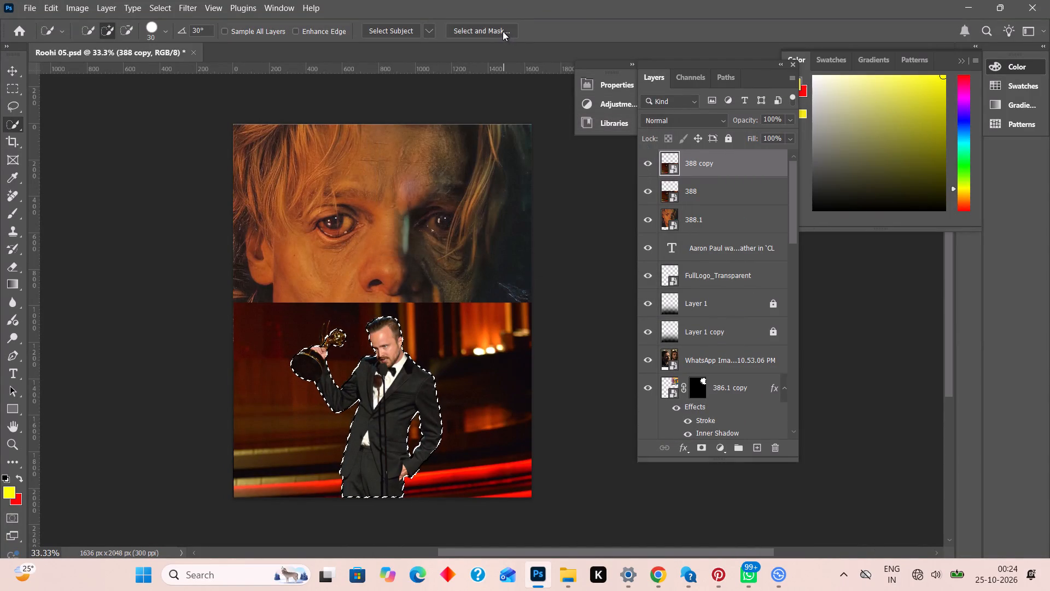
# Use Select and Mask on the duplicated award photo layer to output the man's selection as a Layer Mask.
pyautogui.click(503, 31)
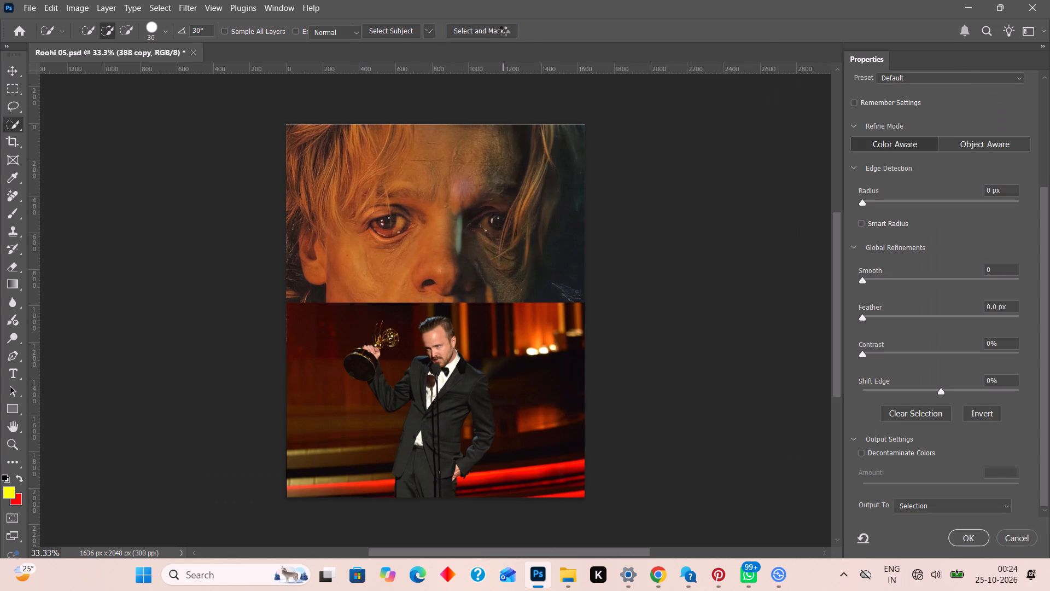
pyautogui.scroll(-1, 948, 463)
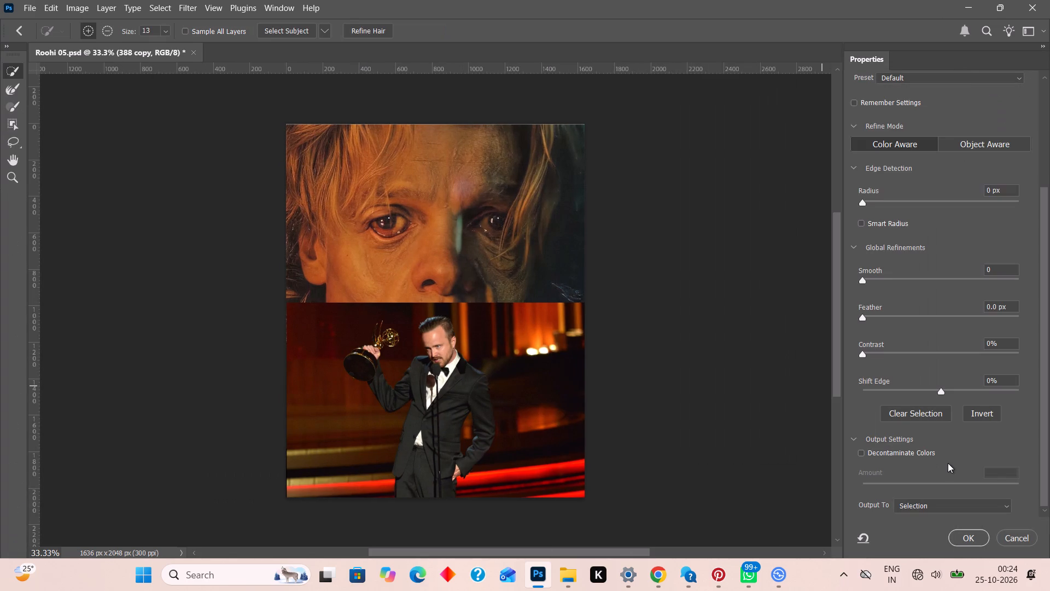
pyautogui.scroll(-6, 948, 463)
pyautogui.click(970, 506)
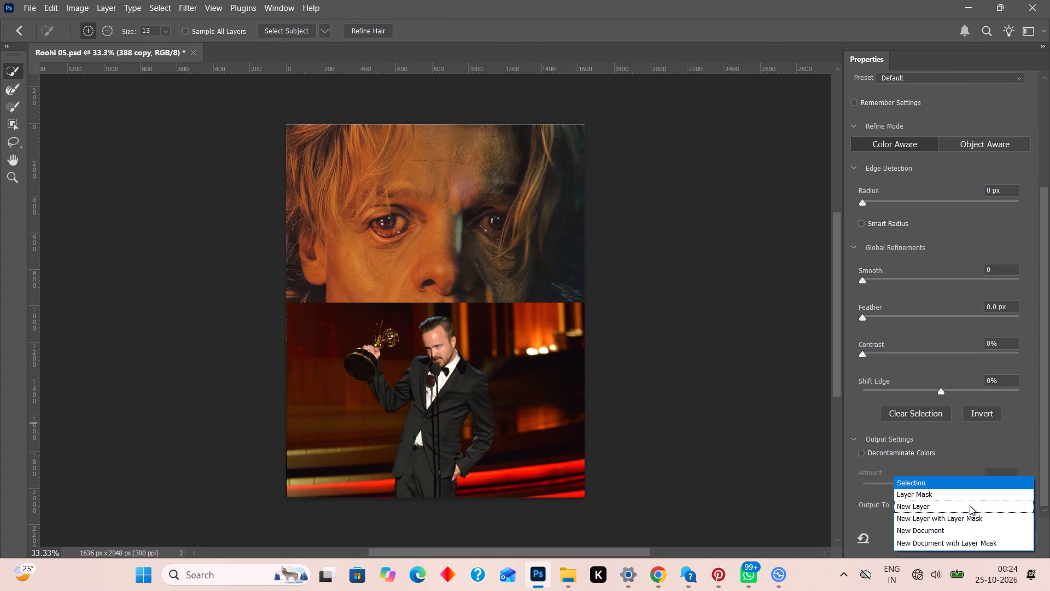
pyautogui.click(950, 494)
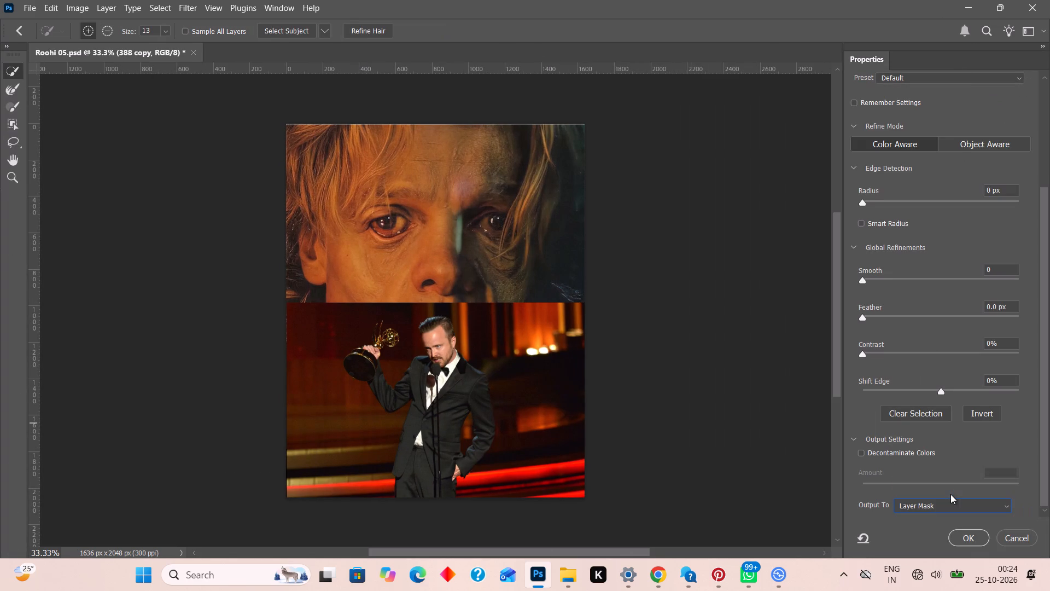
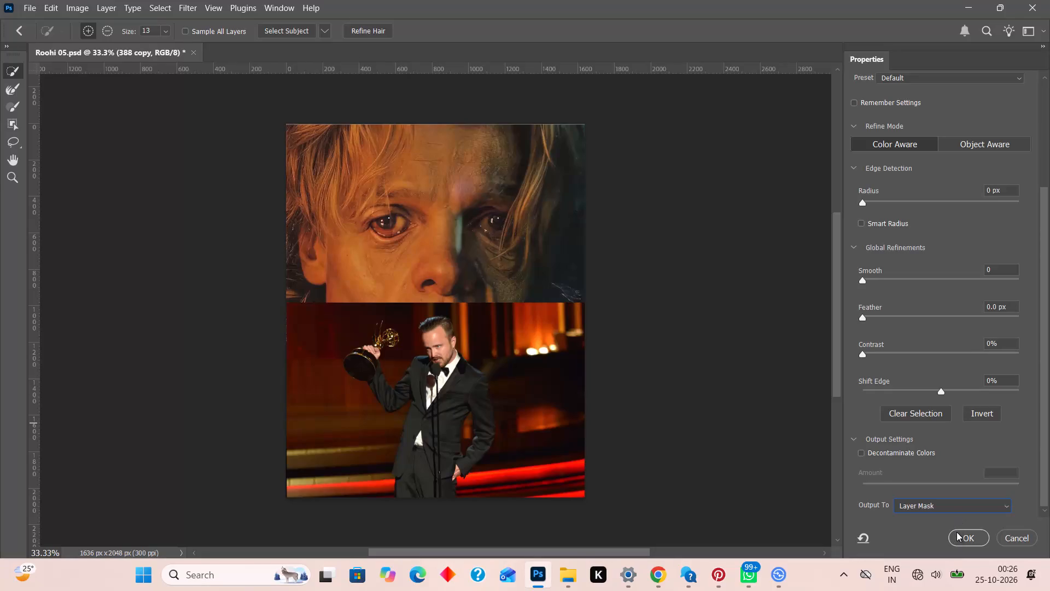
# Apply the man's selection as a layer mask on the duplicated award photo layer.
pyautogui.click(958, 532)
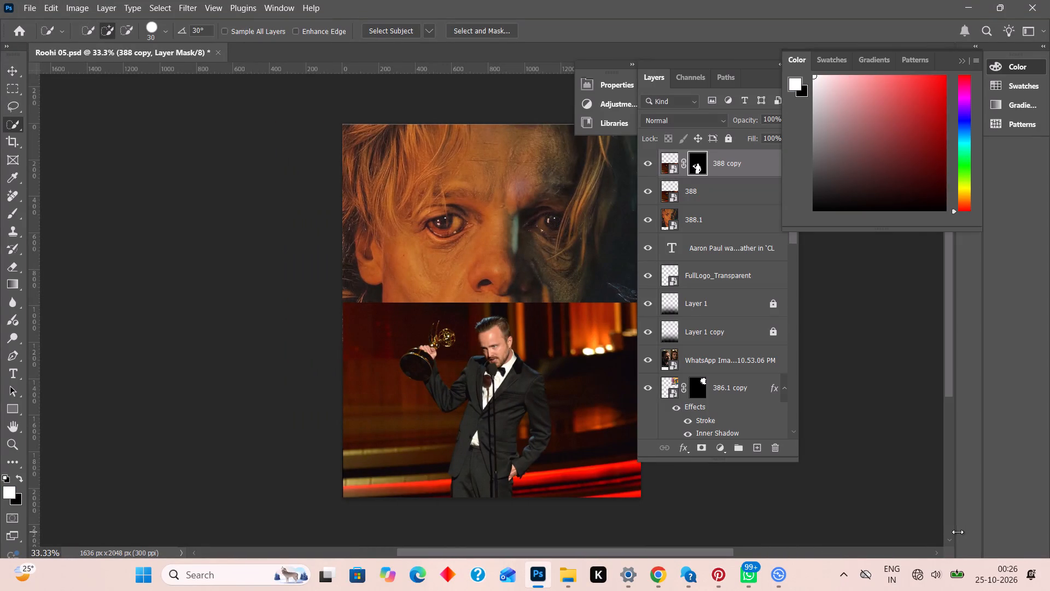
# Reorder the Clayface image layer 388.1 so it sits above layer 388 and below the masked 388 copy.
pyautogui.moveTo(714, 215); pyautogui.dragTo(713, 198)
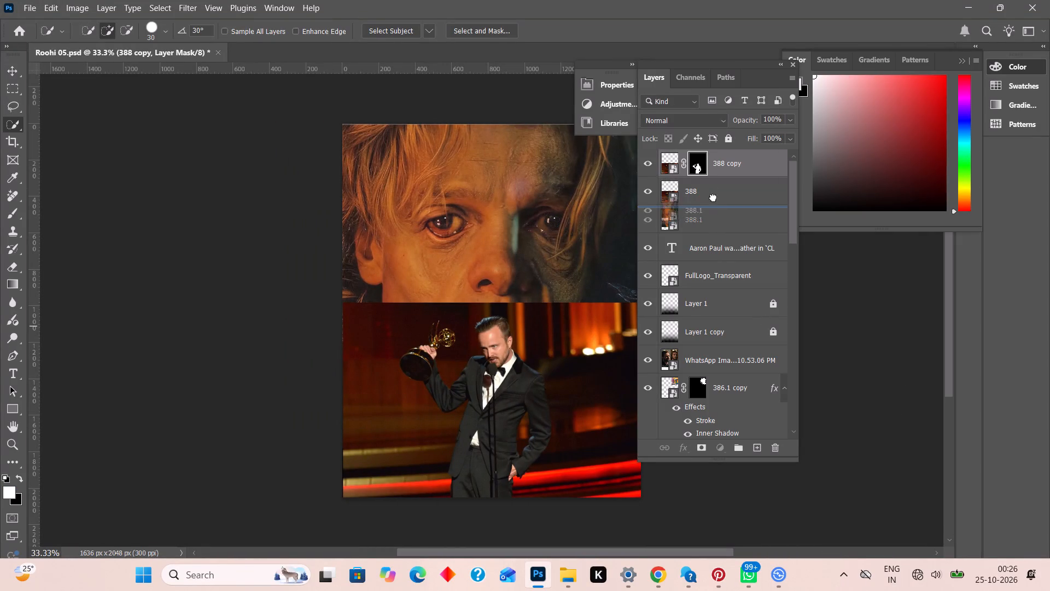
pyautogui.moveTo(713, 198); pyautogui.dragTo(711, 179)
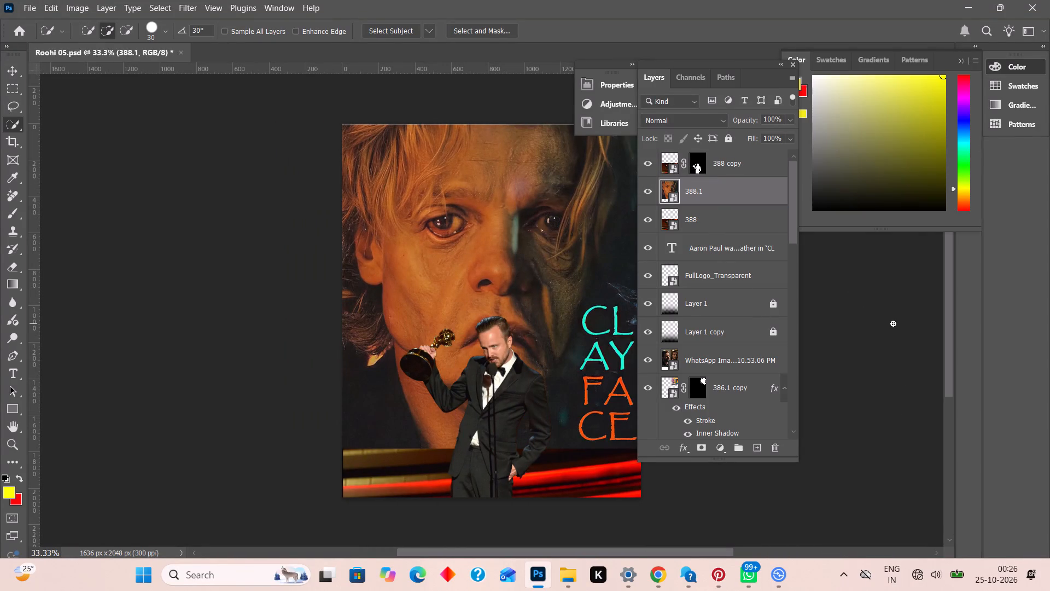
pyautogui.click(893, 323)
# Move the man's masked cut-out left and slightly up, over the lower-left part of the Clayface portrait.
pyautogui.click(10, 69)
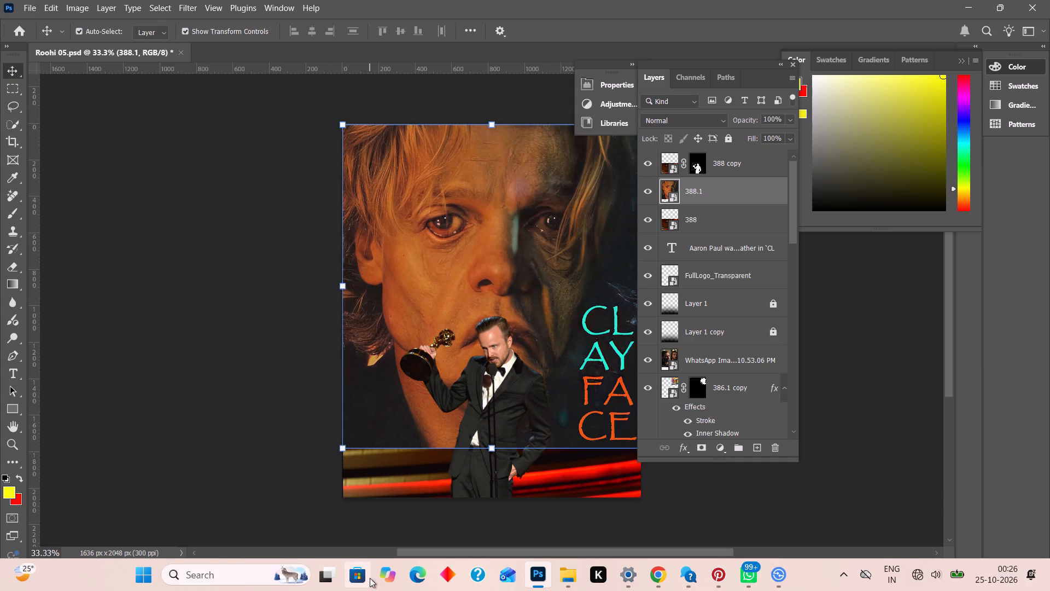
pyautogui.click(730, 490)
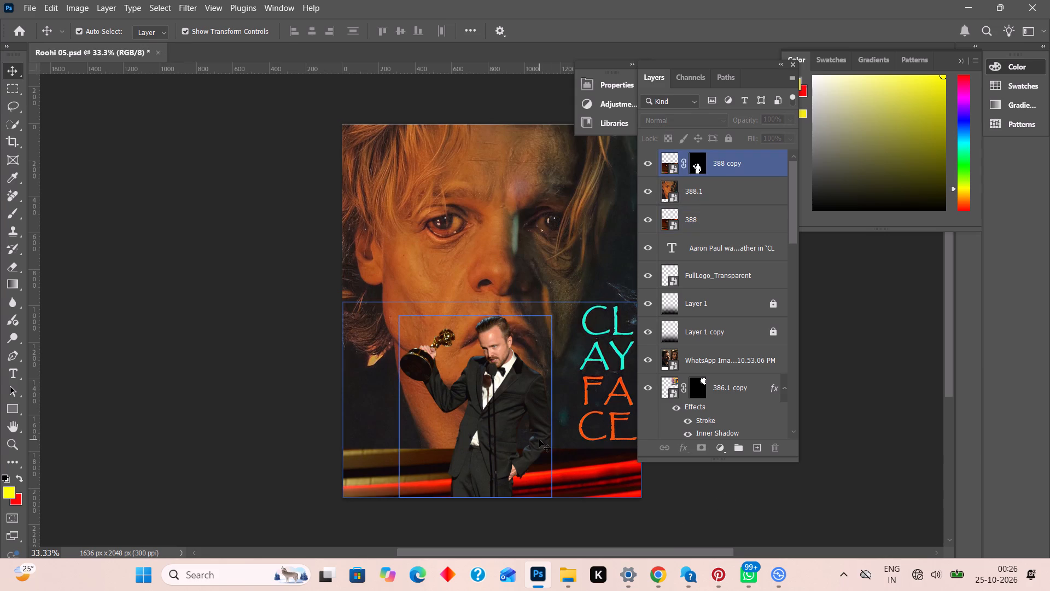
pyautogui.click(506, 466)
pyautogui.moveTo(506, 466); pyautogui.dragTo(490, 466)
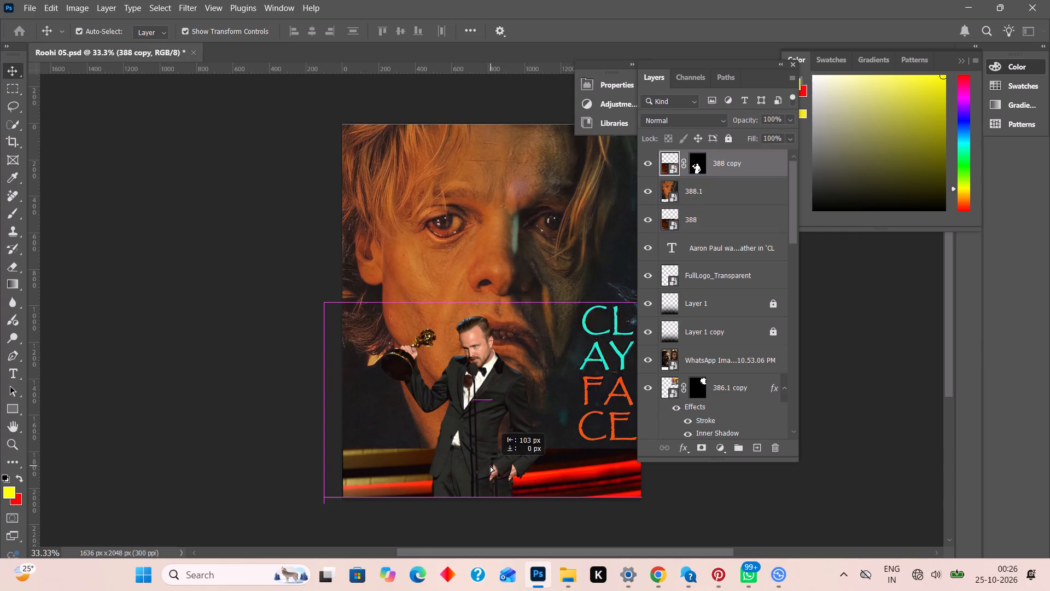
pyautogui.moveTo(490, 466); pyautogui.dragTo(450, 463)
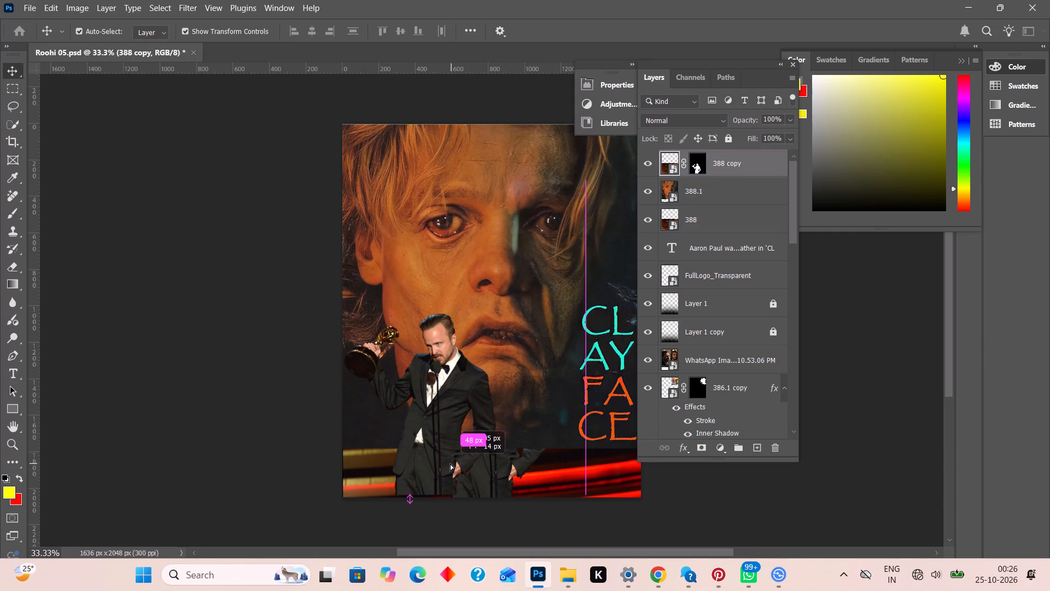
pyautogui.moveTo(450, 463); pyautogui.dragTo(443, 450)
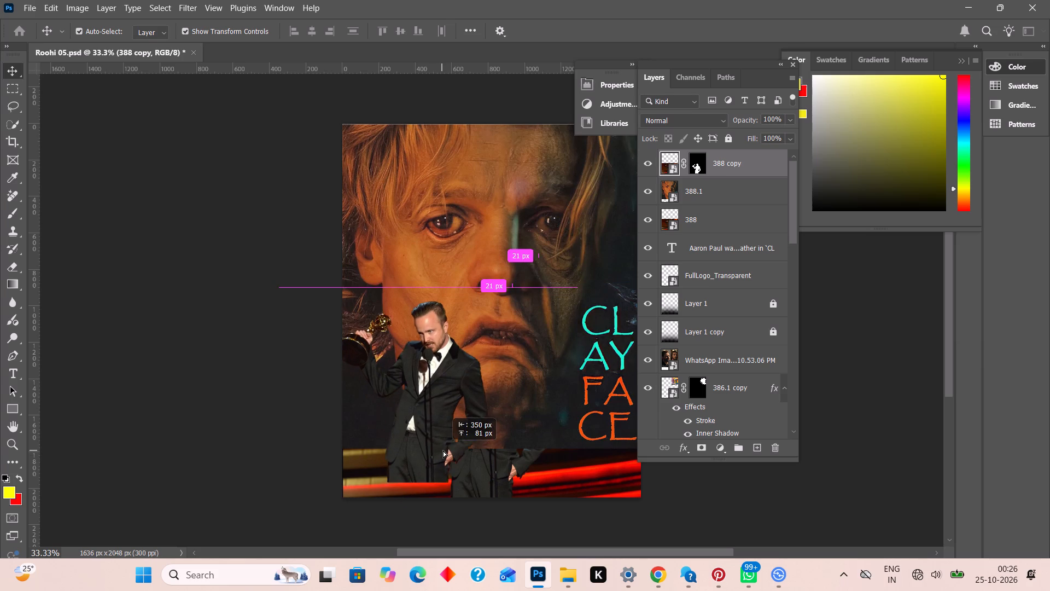
pyautogui.moveTo(443, 450); pyautogui.dragTo(444, 453)
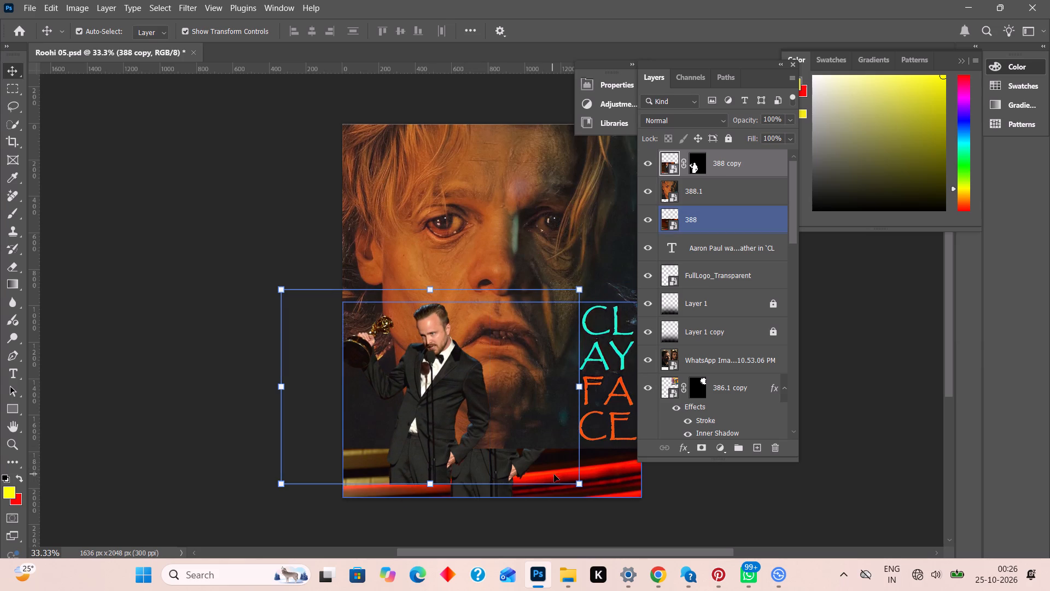
# Scale the man's cut-out down proportionally to about 81.56%, with its lower edge meeting the Clayface image's bottom edge.
pyautogui.moveTo(578, 483); pyautogui.dragTo(539, 465)
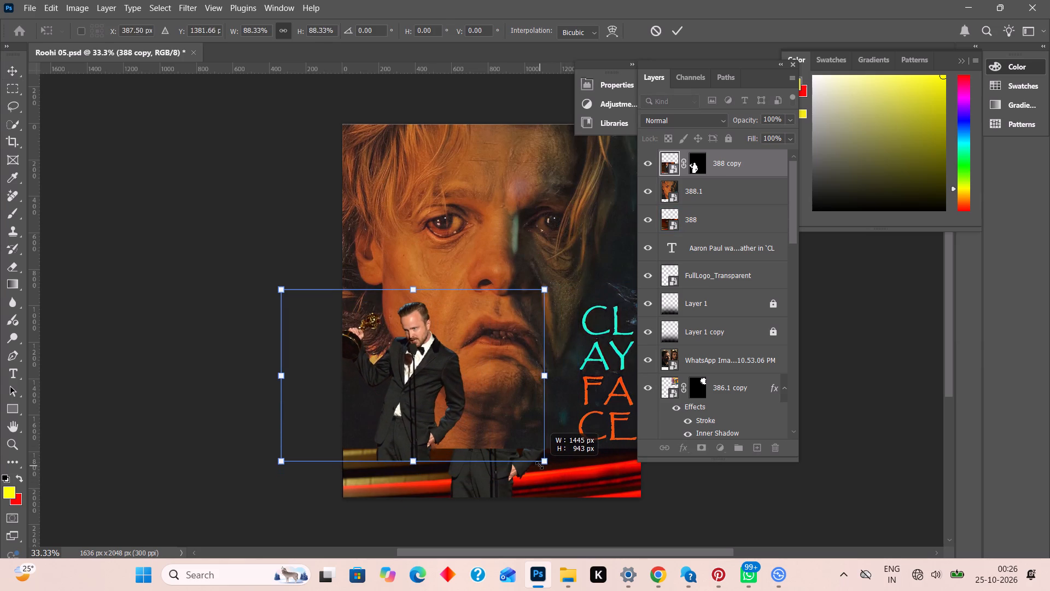
pyautogui.moveTo(539, 465); pyautogui.dragTo(539, 465)
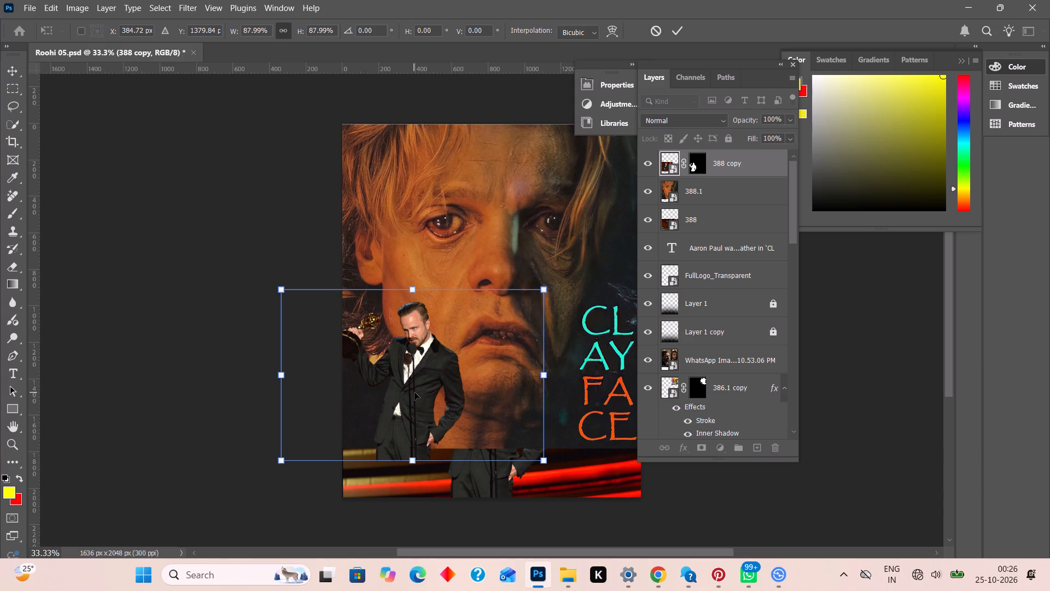
pyautogui.moveTo(415, 393); pyautogui.dragTo(431, 395)
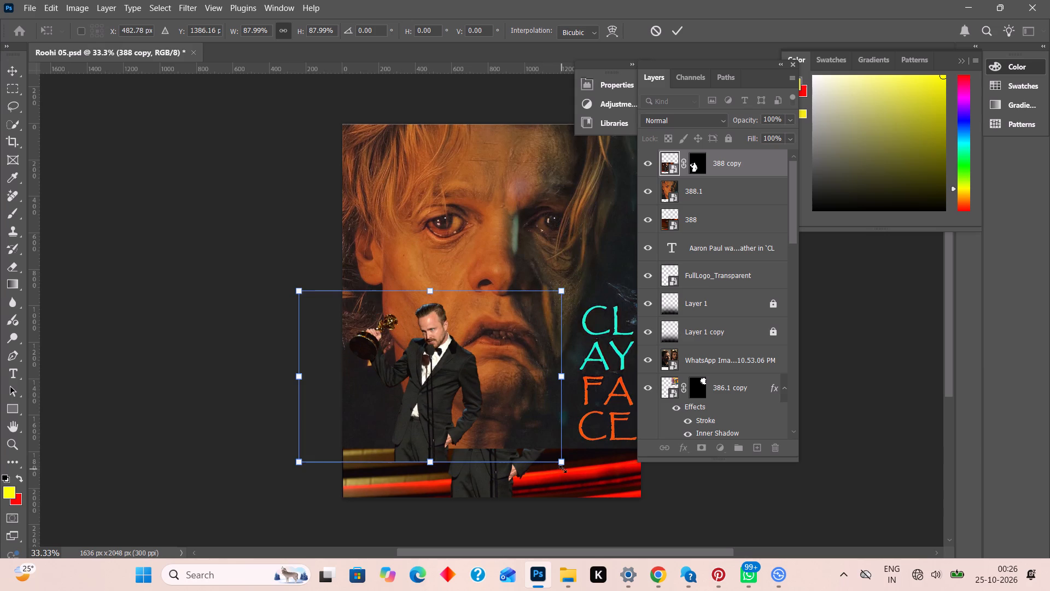
pyautogui.moveTo(561, 463); pyautogui.dragTo(540, 452)
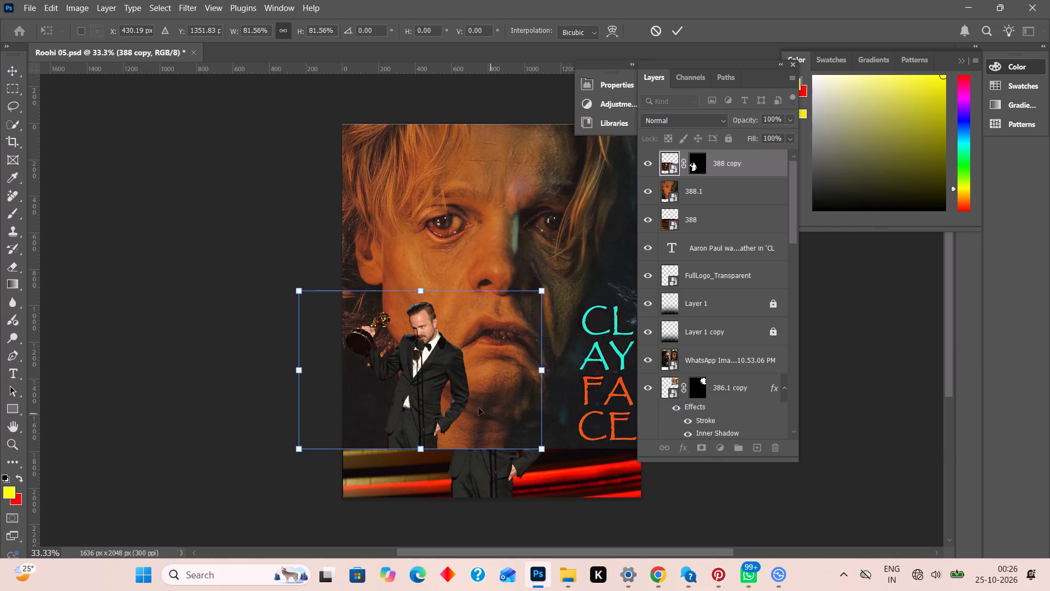
pyautogui.click(132, 424)
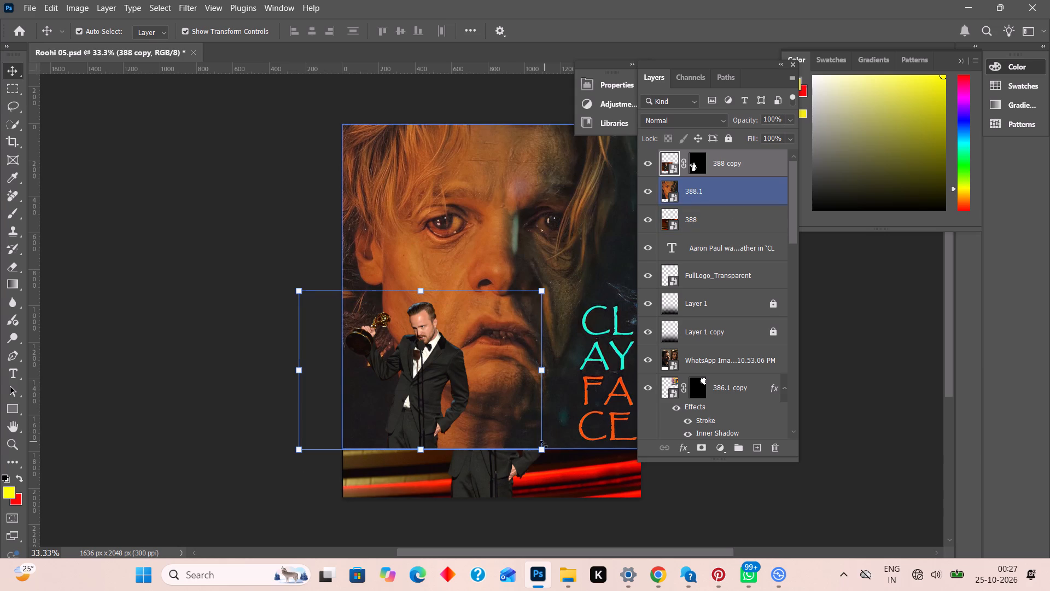
# Scale the man's cut-out down further to about 94.16% of its current size, keeping it in the poster's lower-left area.
pyautogui.moveTo(545, 450); pyautogui.dragTo(535, 443)
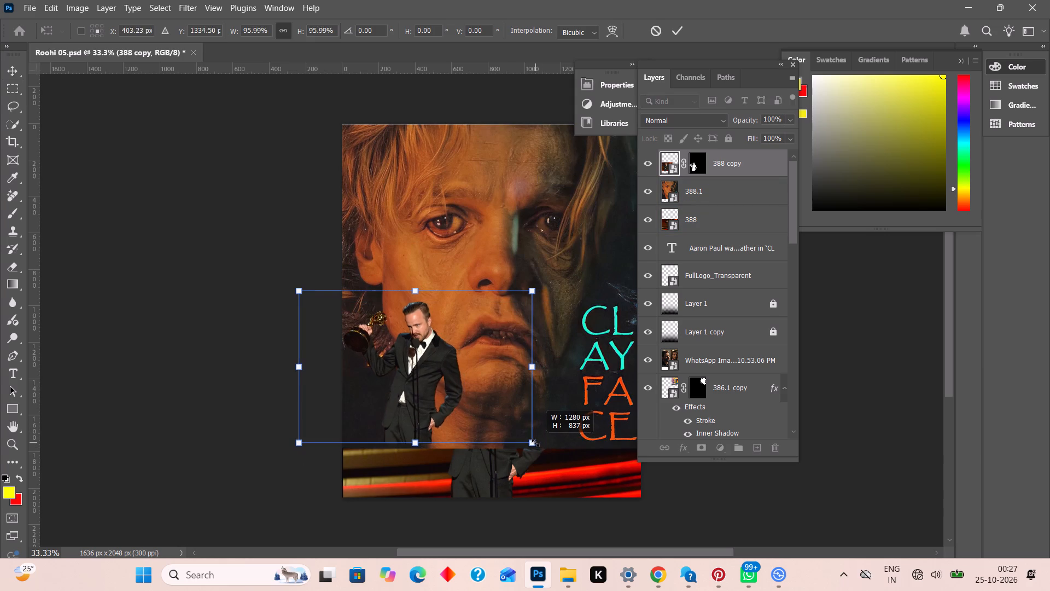
pyautogui.moveTo(535, 443); pyautogui.dragTo(532, 439)
pyautogui.click(409, 374)
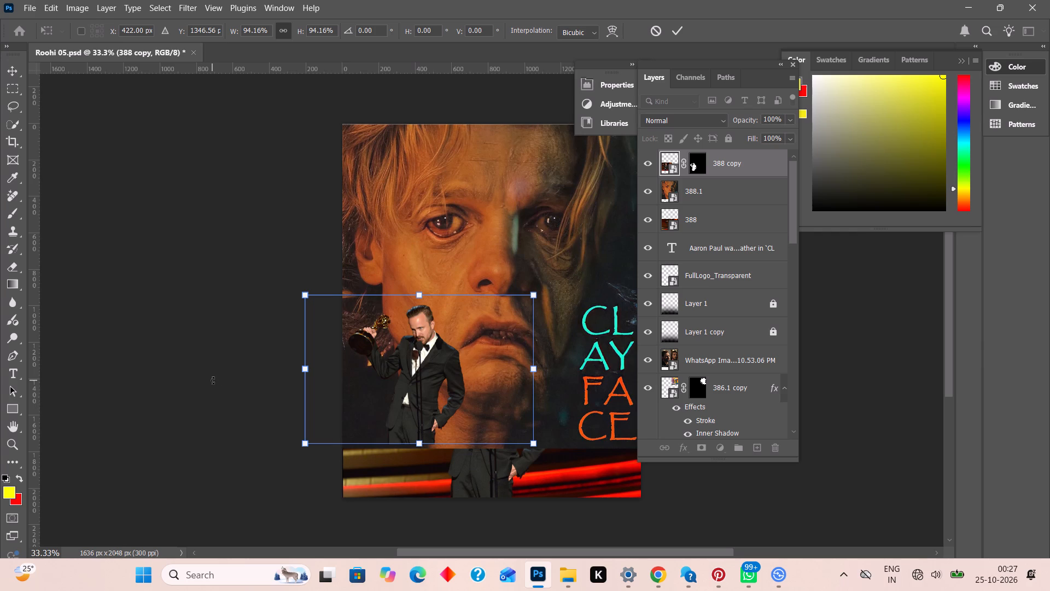
# Nudge the man's cut-out 33 px left and 27 px down to the Clayface image's bottom edge and apply the transform.
pyautogui.click(212, 380)
pyautogui.press('Left')
pyautogui.press('Left')
pyautogui.press('Left')
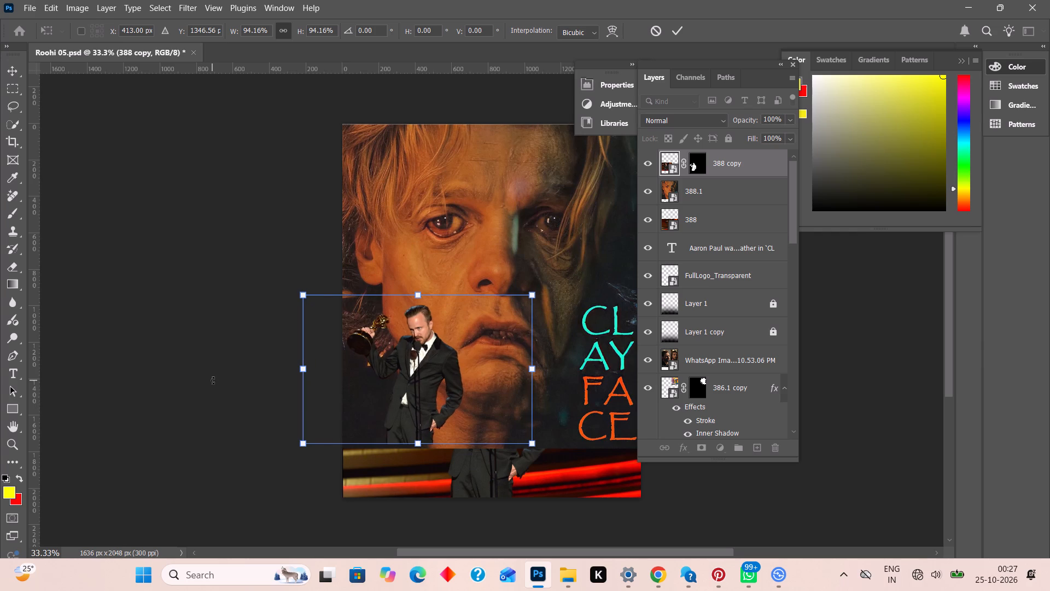
pyautogui.press('Left')
pyautogui.press('Left')
pyautogui.press('Left')
pyautogui.press('Left')
pyautogui.press('Left')
pyautogui.press('Down')
pyautogui.press('Down')
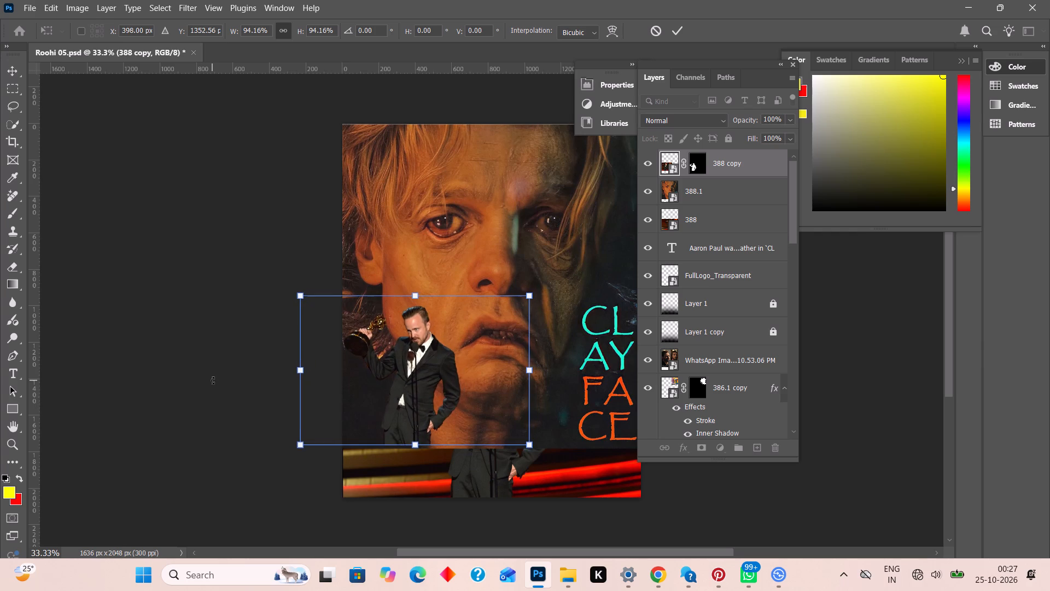
pyautogui.press('Down')
pyautogui.press('Down')
pyautogui.press('Down')
pyautogui.press('Down')
pyautogui.press('Down')
pyautogui.press('Down')
pyautogui.press('Down')
pyautogui.press('Left')
pyautogui.press('Left')
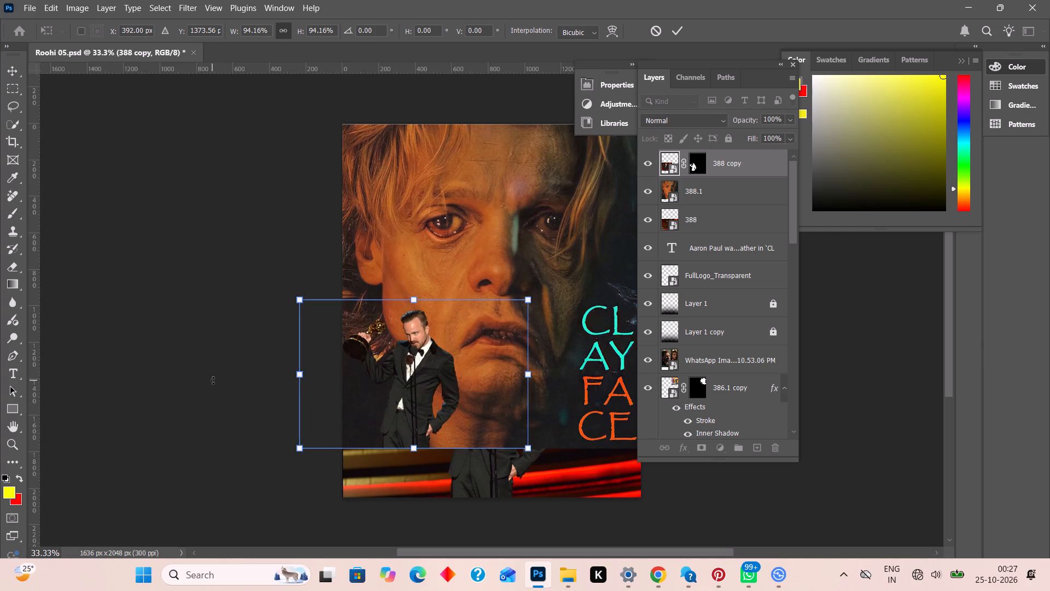
pyautogui.press('Left')
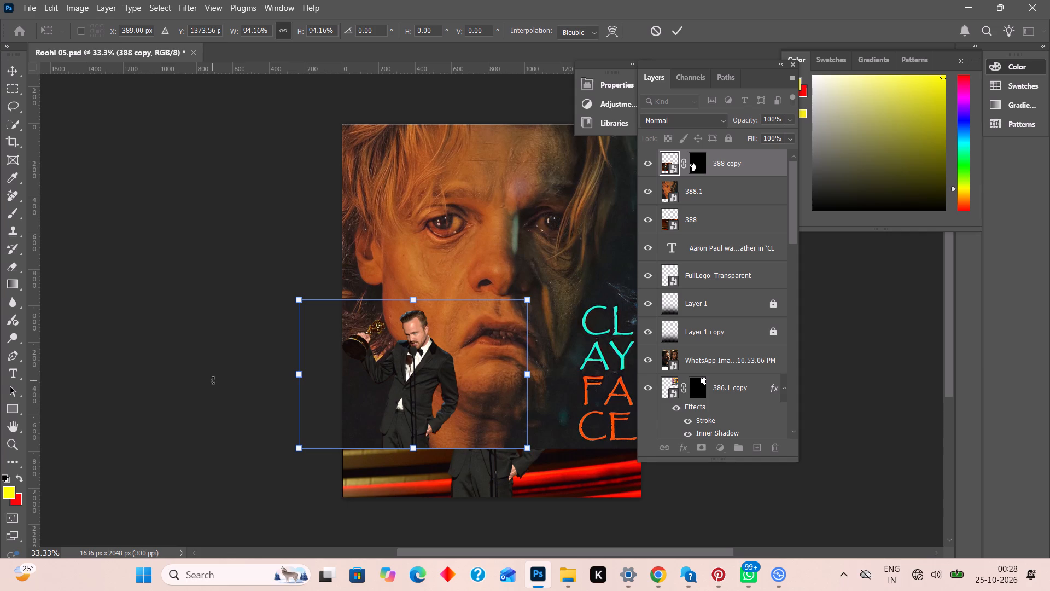
pyautogui.click(183, 372)
pyautogui.click(673, 24)
pyautogui.click(924, 269)
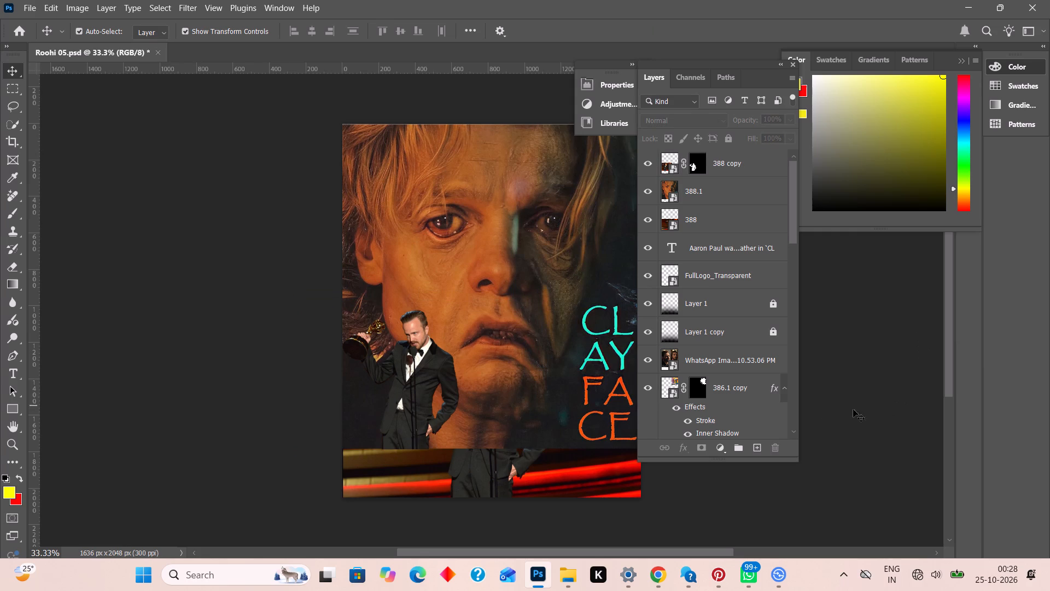
# Nudge the Clayface image layer 388.1 up by one increment and deselect it.
pyautogui.click(511, 275)
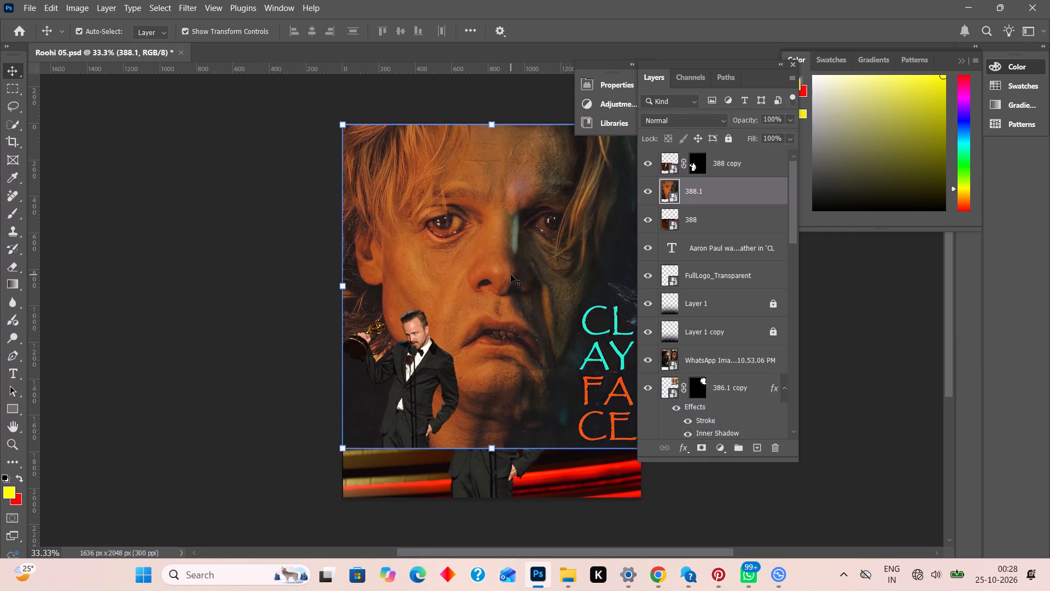
pyautogui.press('Up')
pyautogui.click(203, 364)
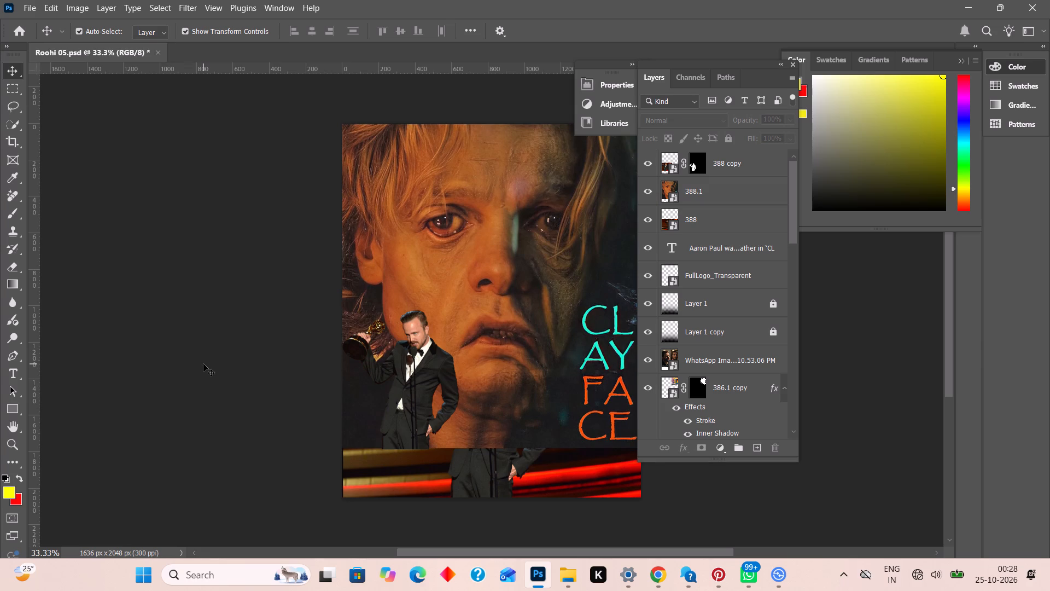
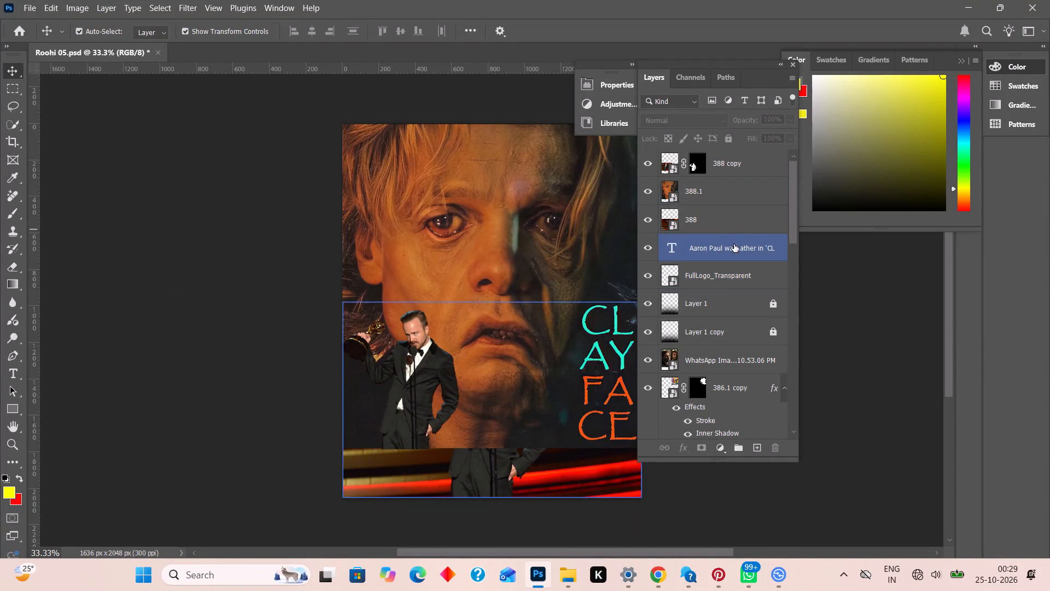
# Move the dark gradient Layer 1 up the layer stack, directly above Clayface layer 388.1 and beneath the man's cut-out.
pyautogui.moveTo(722, 304); pyautogui.dragTo(727, 205)
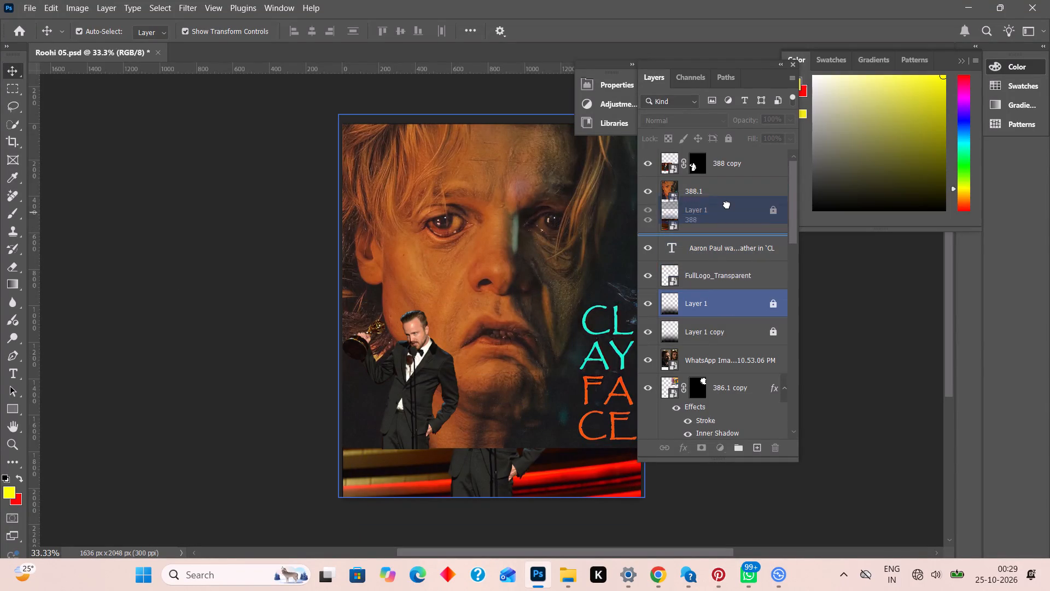
pyautogui.moveTo(727, 205); pyautogui.dragTo(727, 186)
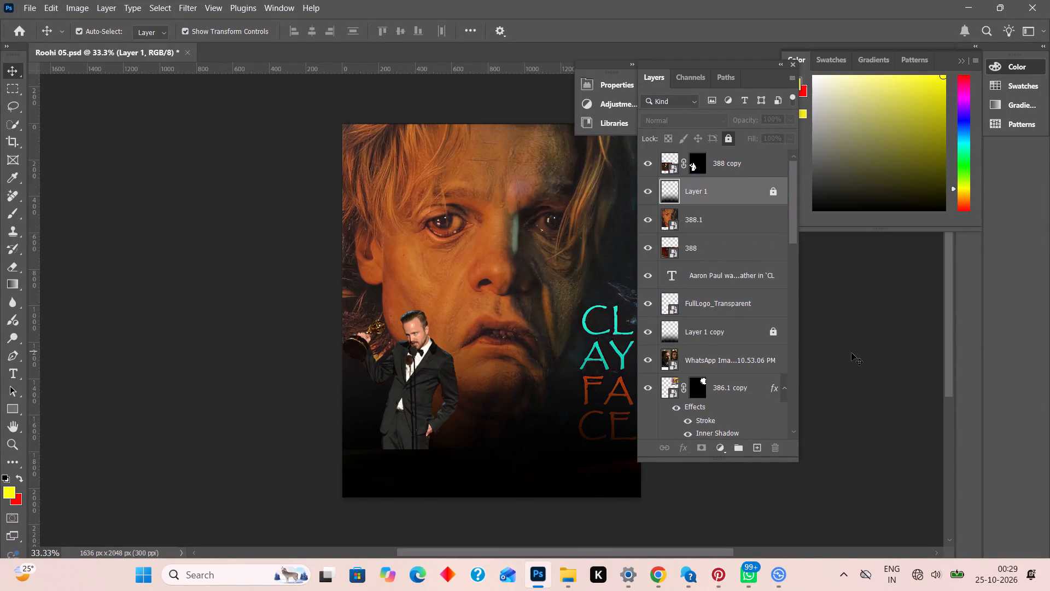
pyautogui.click(852, 353)
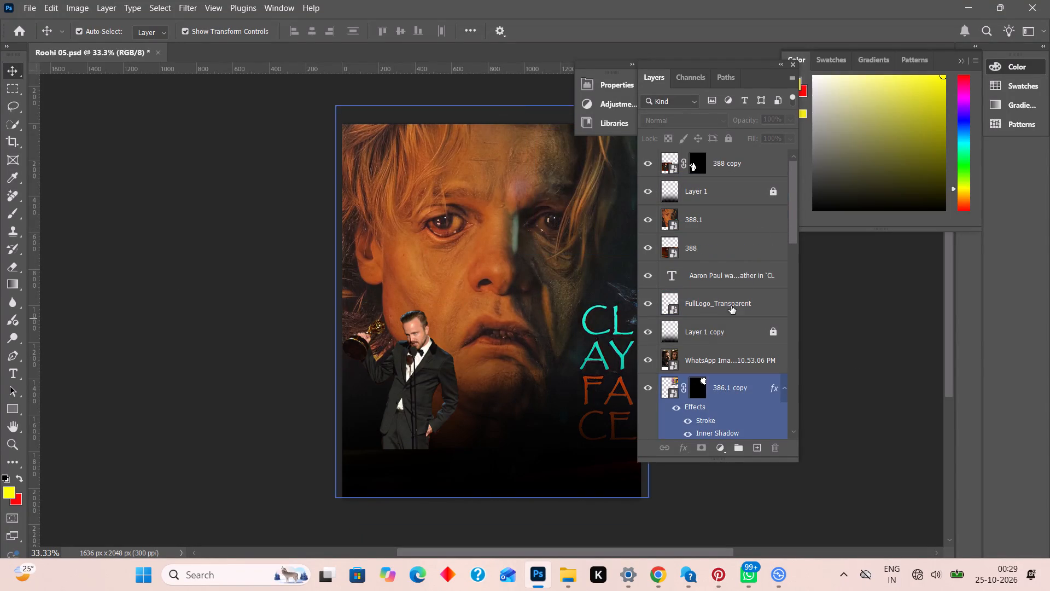
# Enable the Stroke and Outer Glow layer effects on the man's cut-out layer, 388 copy.
pyautogui.doubleClick(745, 164)
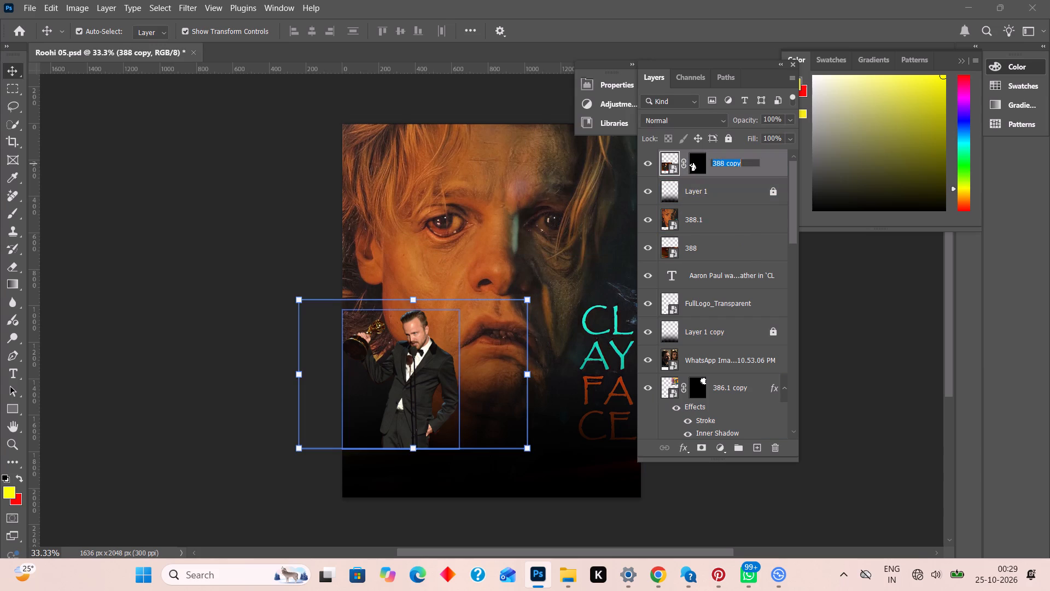
pyautogui.click(852, 258)
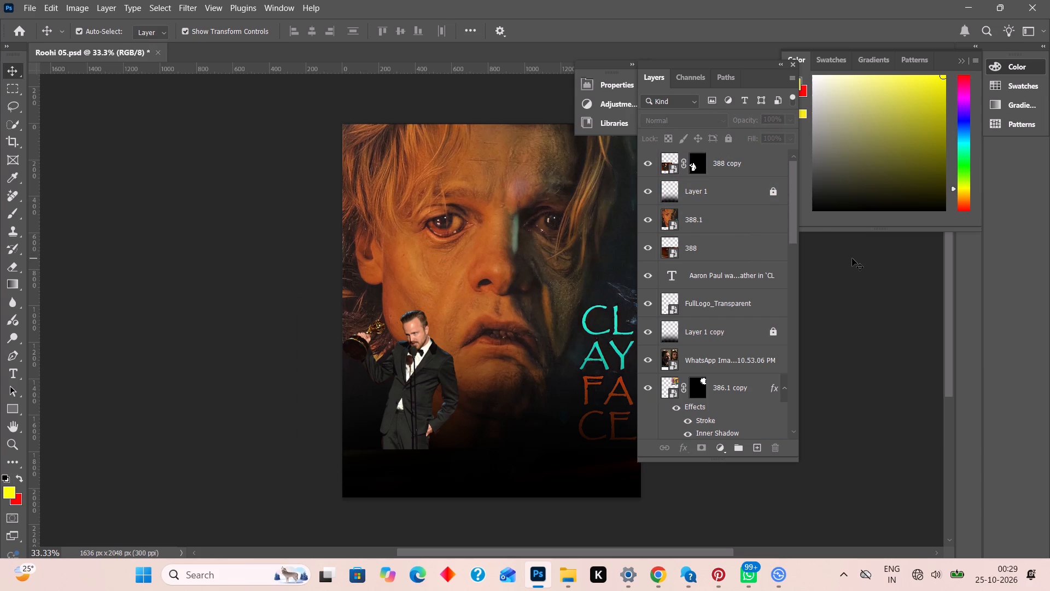
pyautogui.doubleClick(767, 165)
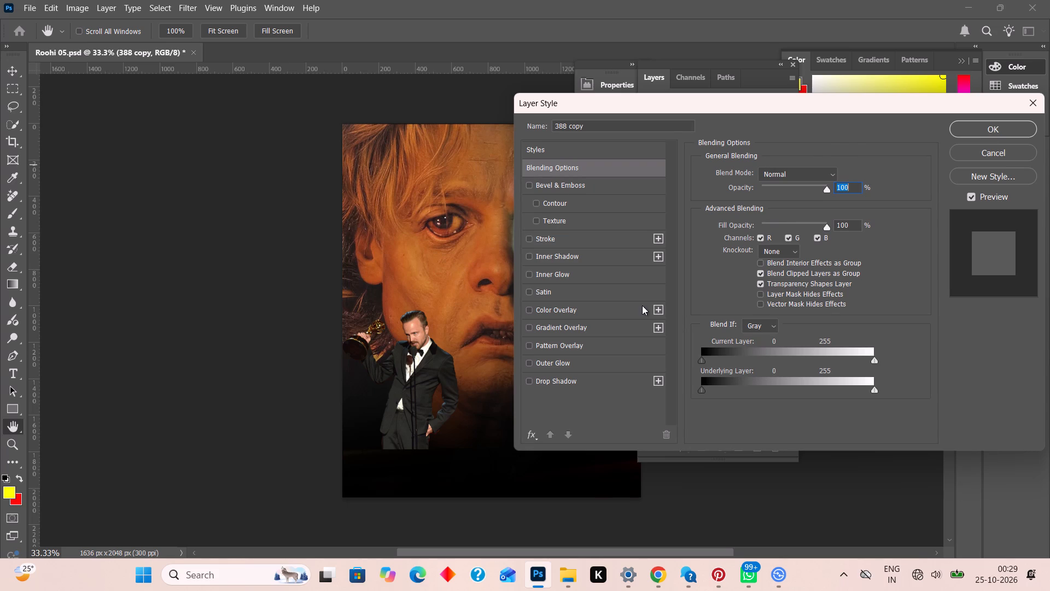
pyautogui.click(529, 237)
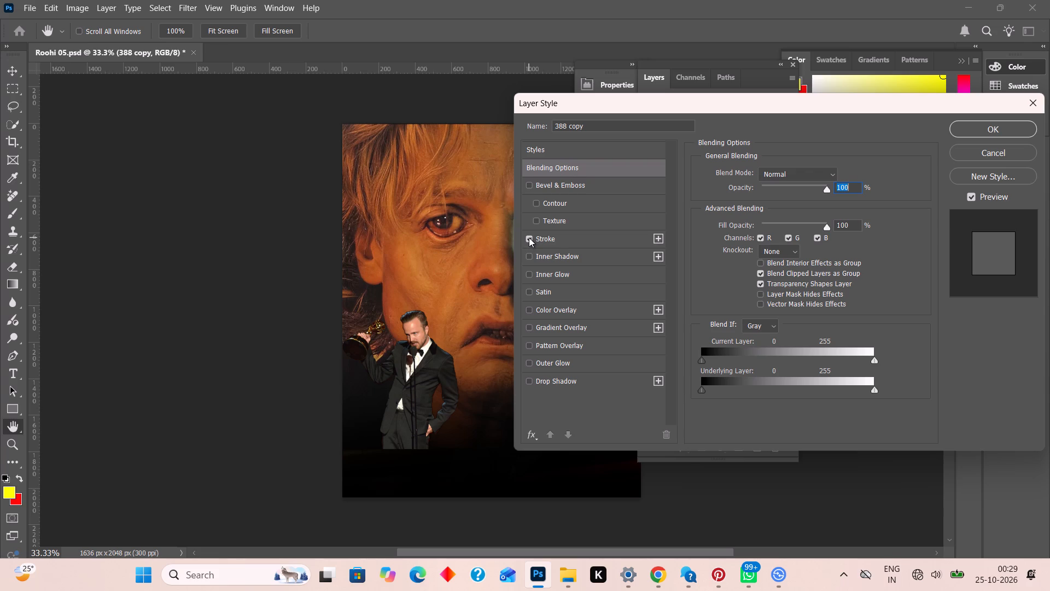
pyautogui.click(529, 237)
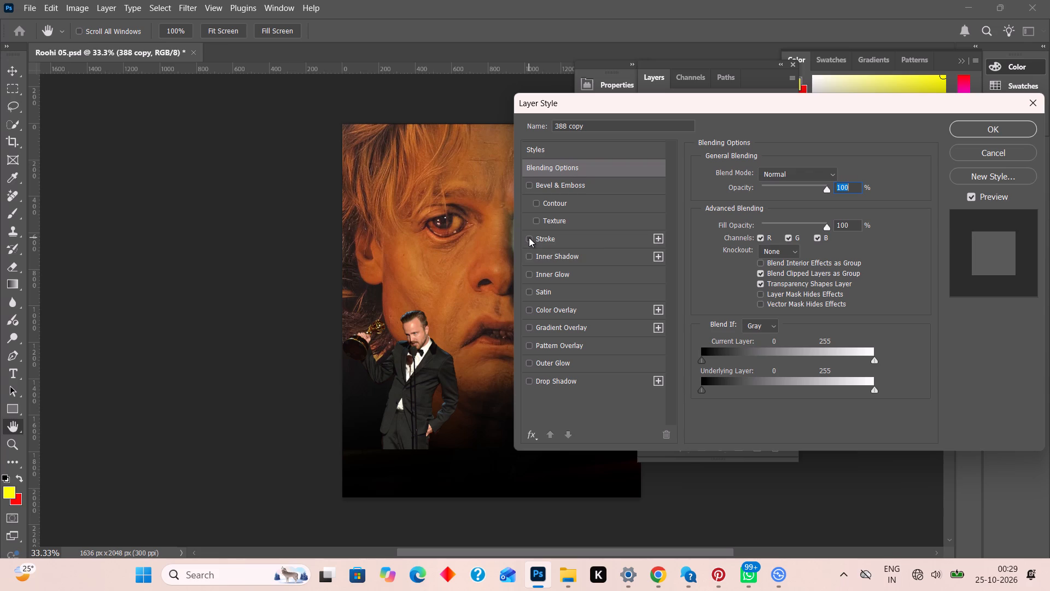
pyautogui.click(529, 237)
pyautogui.click(528, 358)
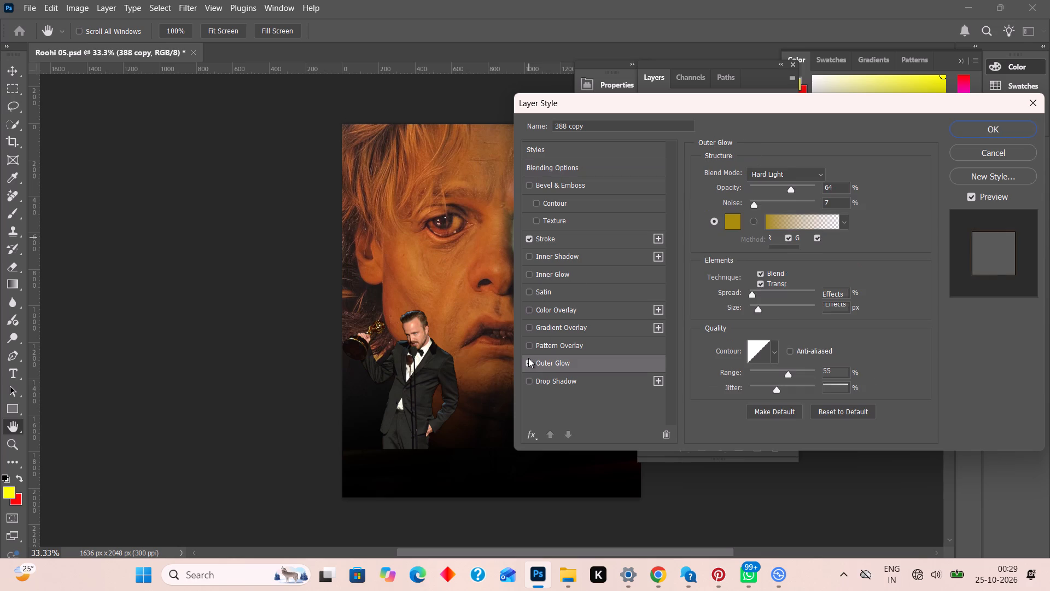
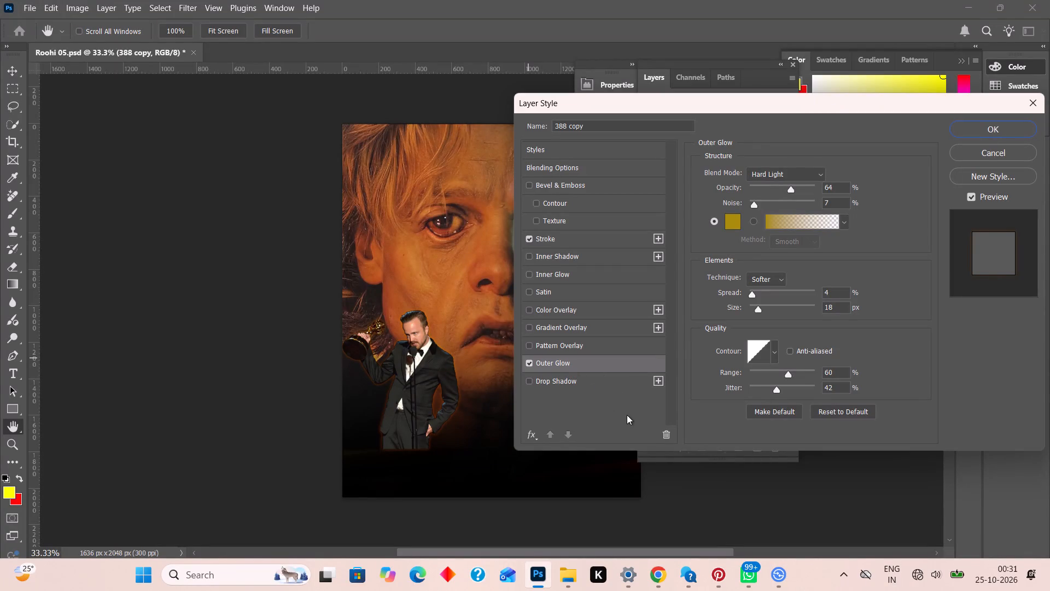
# Apply the Stroke and Outer Glow layer style to the man's cut-out layer, 388 copy.
pyautogui.click(1002, 124)
pyautogui.click(900, 377)
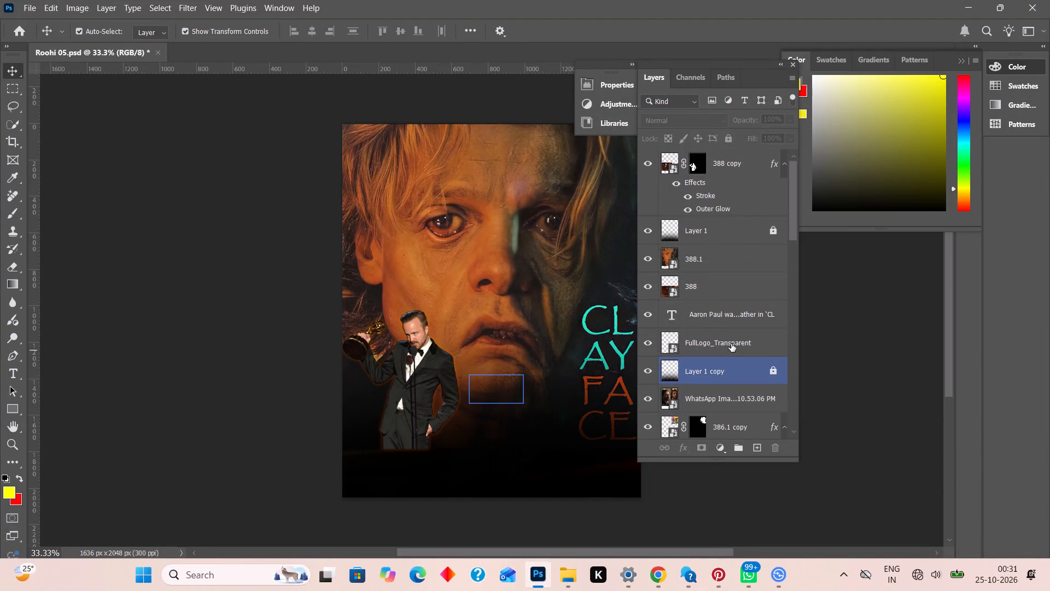
# Move the FullLogo_Transparent layer to the top of the layer stack, with the headline text layer directly beneath it, above 388 copy.
pyautogui.moveTo(731, 344); pyautogui.dragTo(712, 167)
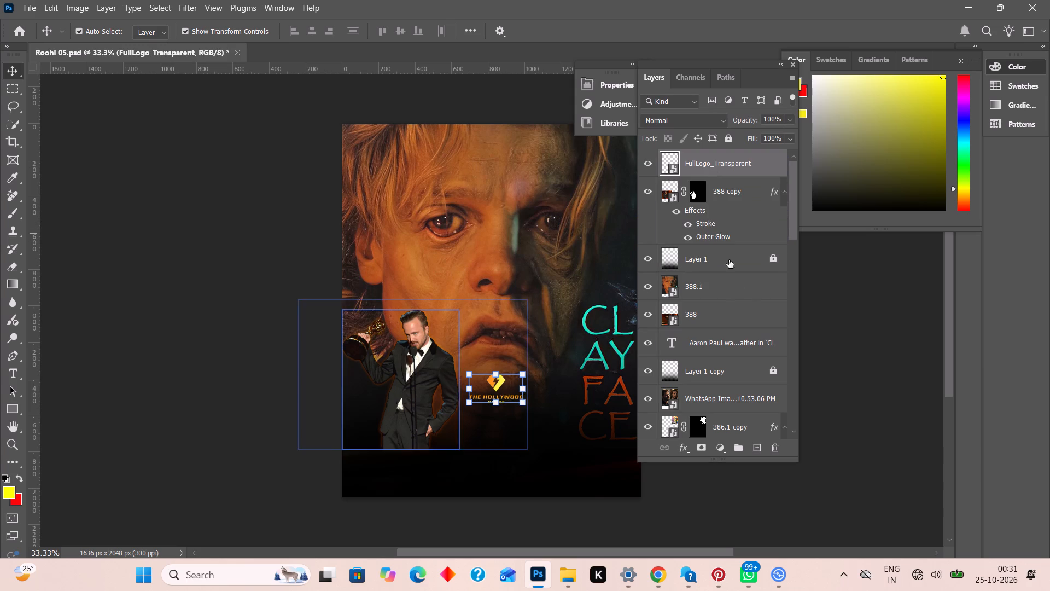
pyautogui.moveTo(731, 345); pyautogui.dragTo(710, 194)
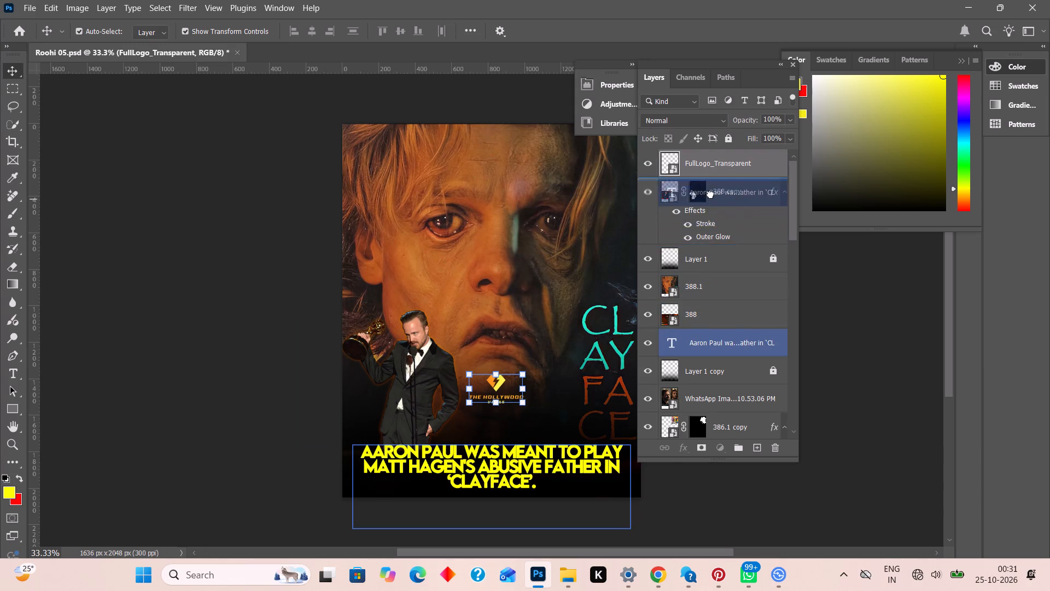
pyautogui.moveTo(710, 194); pyautogui.dragTo(710, 195)
pyautogui.click(821, 333)
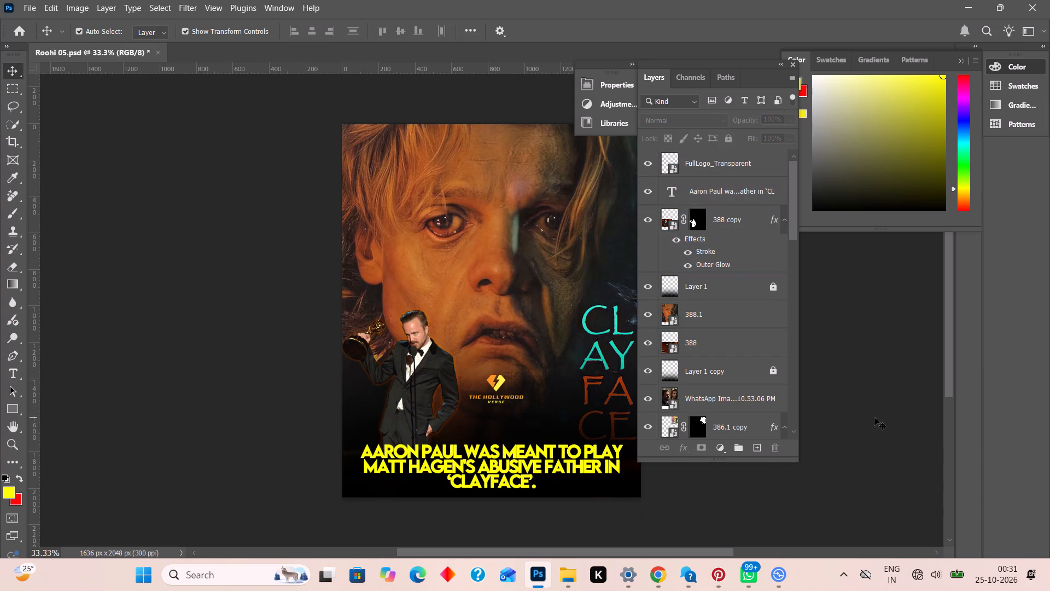
pyautogui.click(874, 418)
pyautogui.click(874, 418)
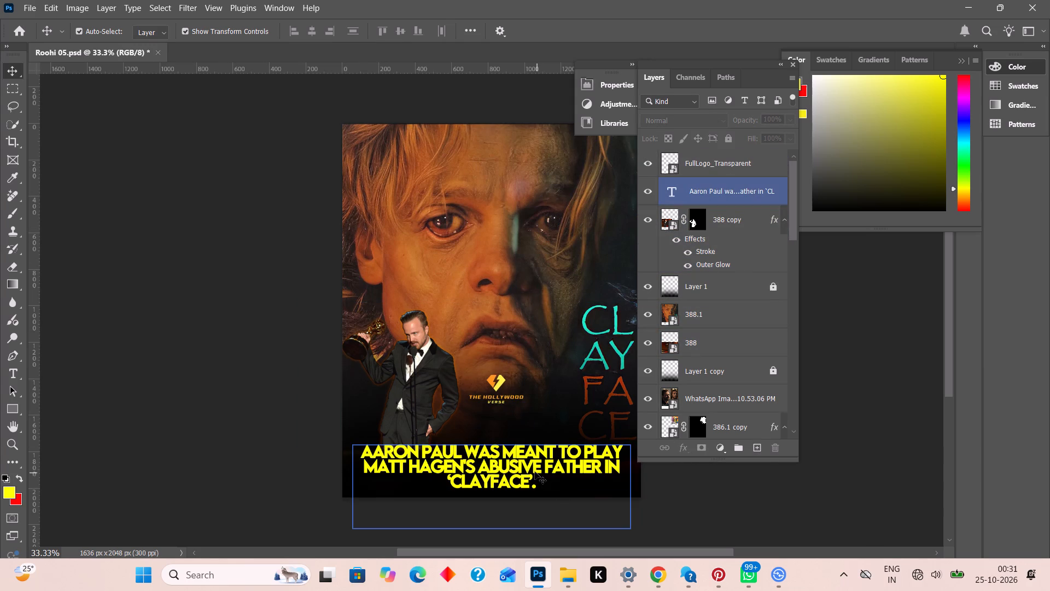
# Nudge the yellow headline text slightly upward on the poster.
pyautogui.click(534, 471)
pyautogui.press('Up')
pyautogui.press('Up')
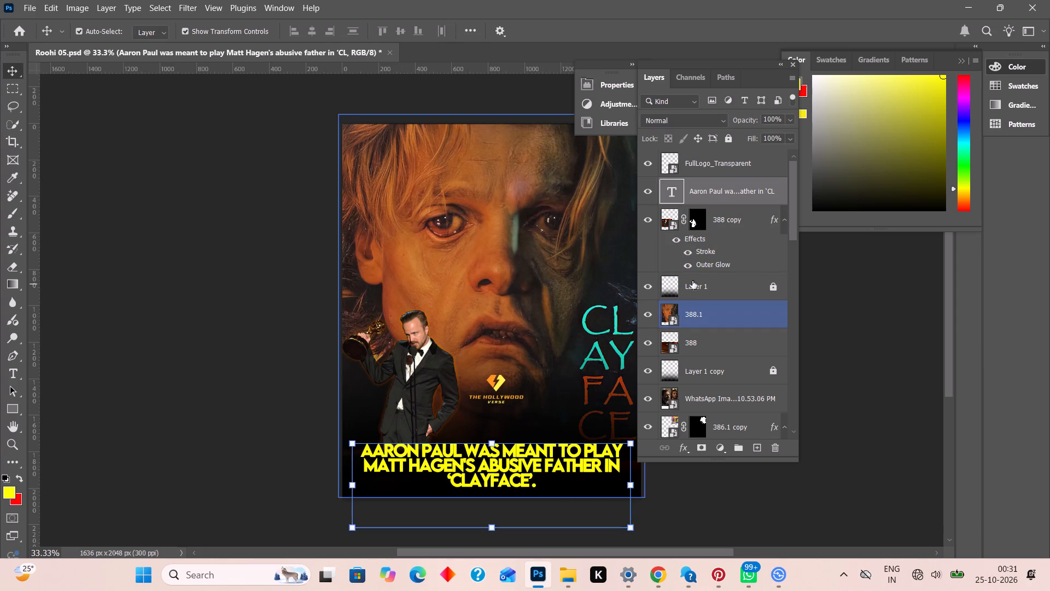
# Move the dark gradient Layer 1 above the man's cut-out layer, 388 copy, and beneath the headline text.
pyautogui.moveTo(724, 242); pyautogui.dragTo(726, 259)
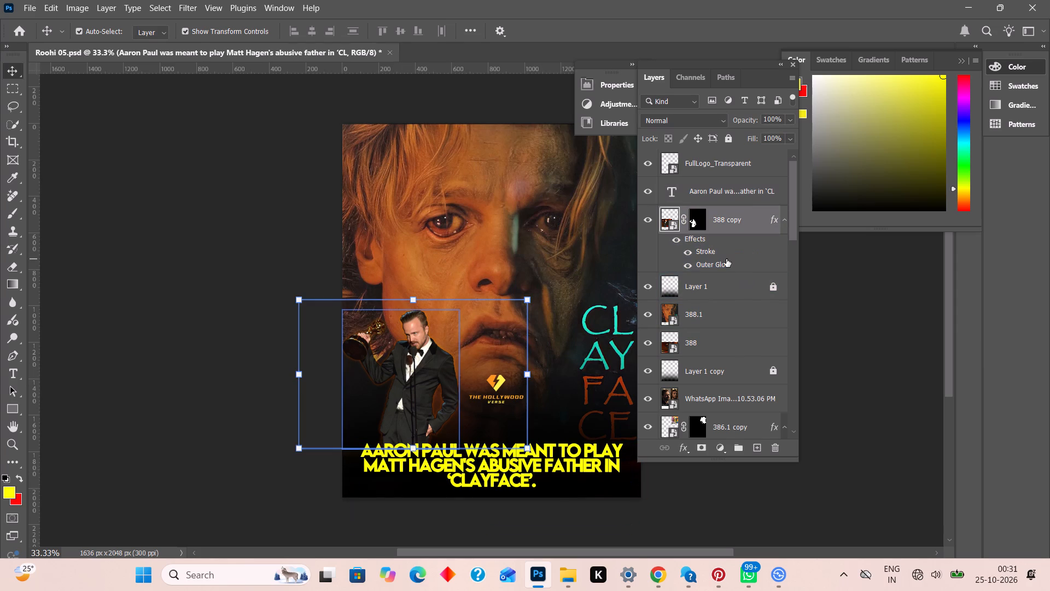
pyautogui.moveTo(749, 246); pyautogui.dragTo(748, 283)
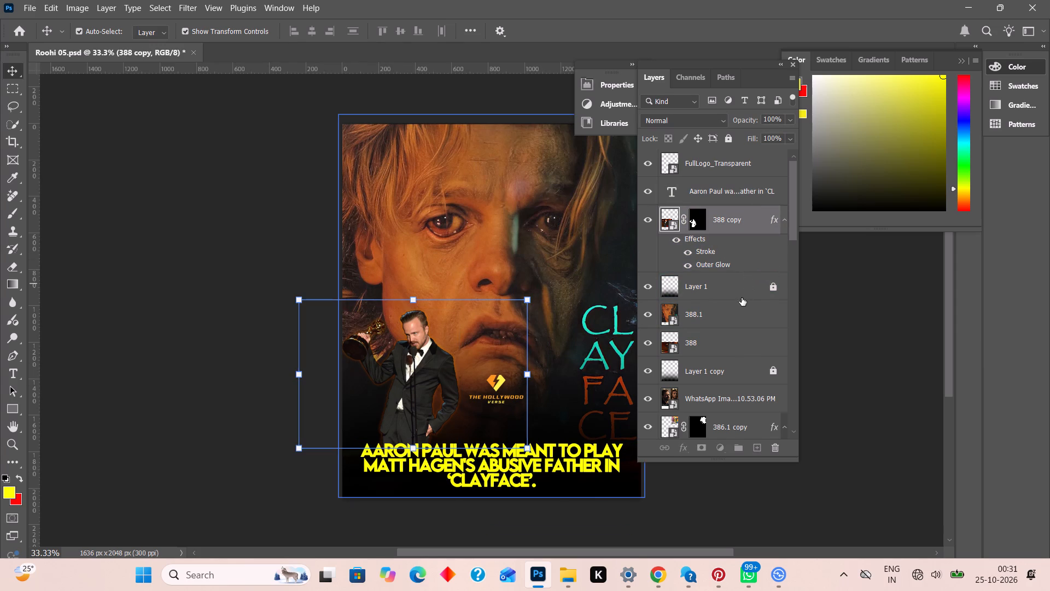
pyautogui.moveTo(738, 288); pyautogui.dragTo(736, 206)
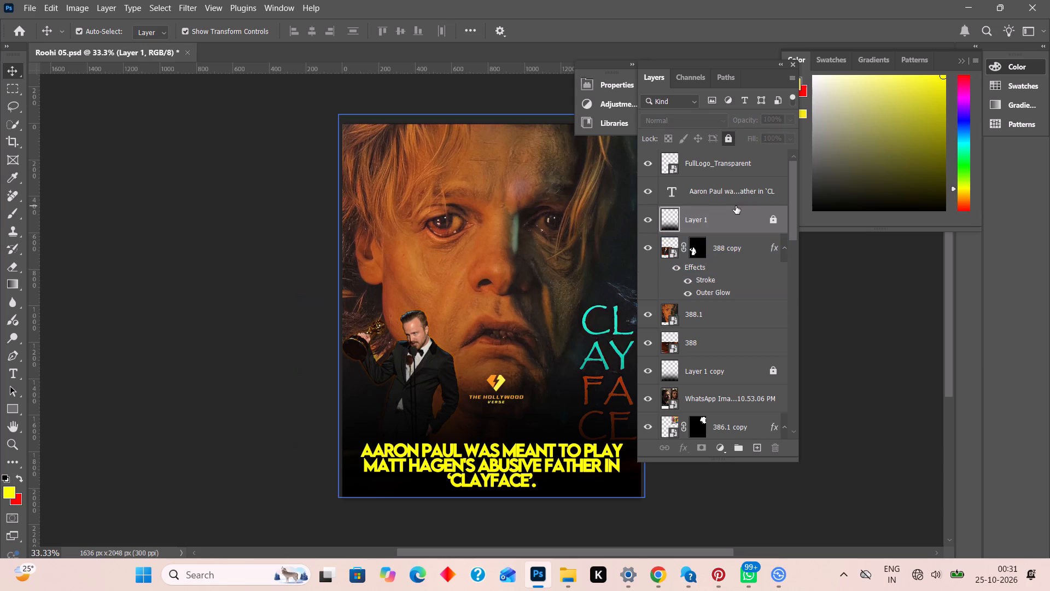
pyautogui.click(858, 346)
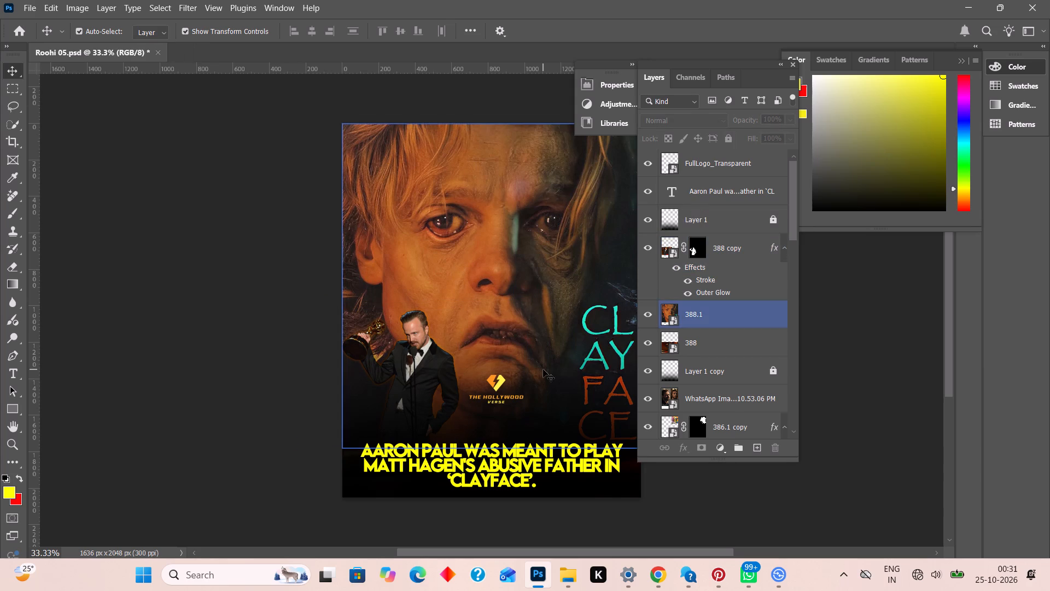
# Nudge the man's cut-out, 388 copy, slightly upward on the poster.
pyautogui.click(419, 374)
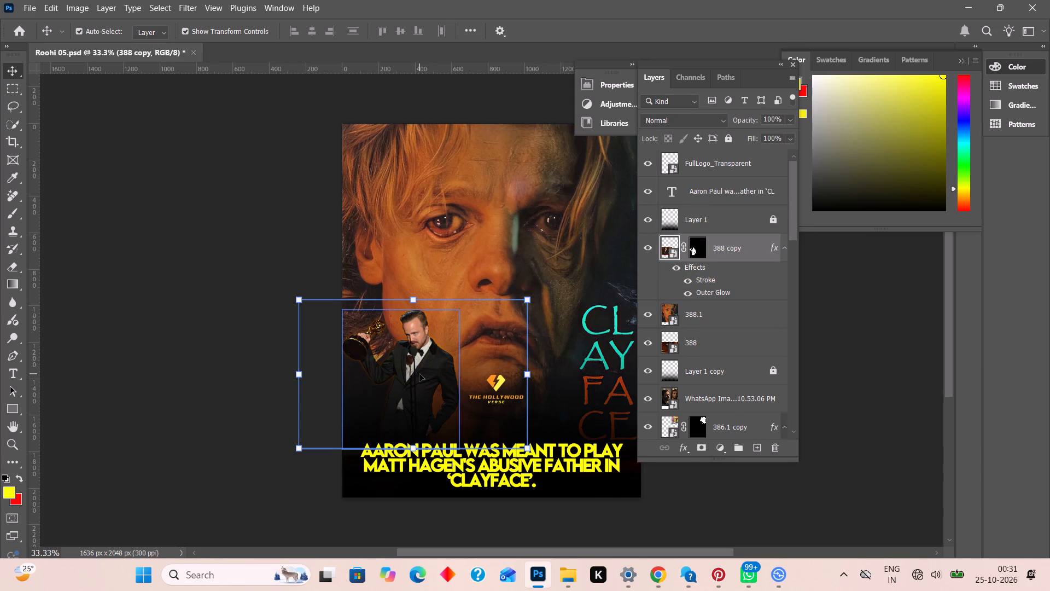
pyautogui.press('Up')
pyautogui.press('Up')
pyautogui.press('Up')
pyautogui.press('Up')
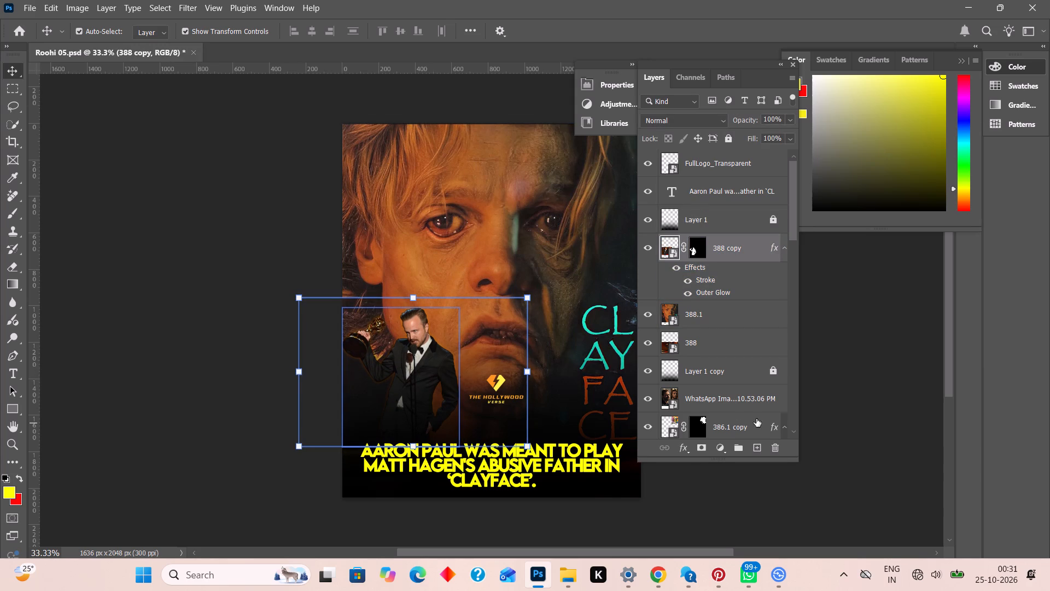
pyautogui.click(880, 354)
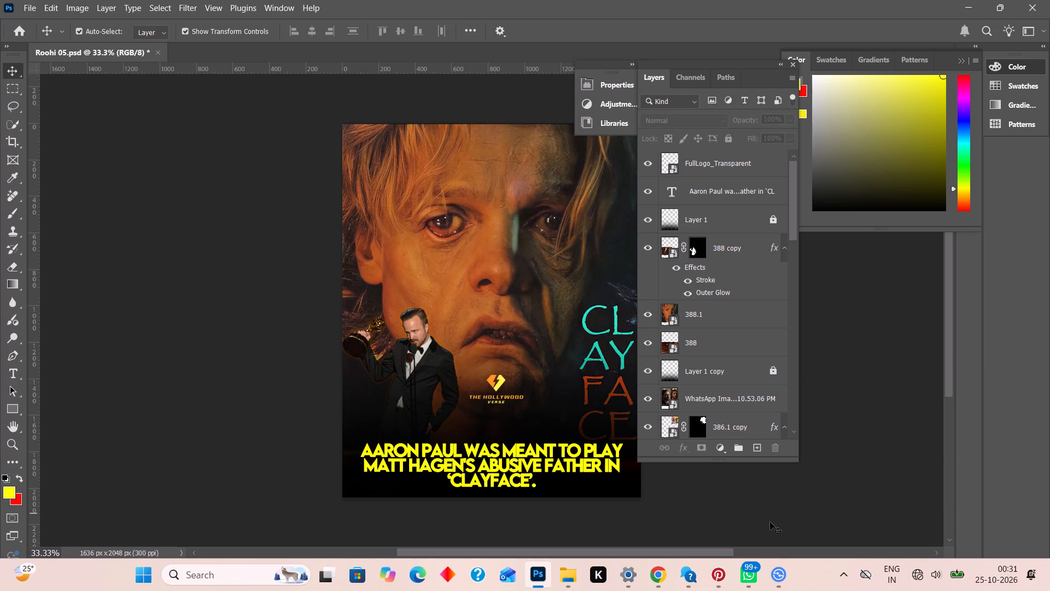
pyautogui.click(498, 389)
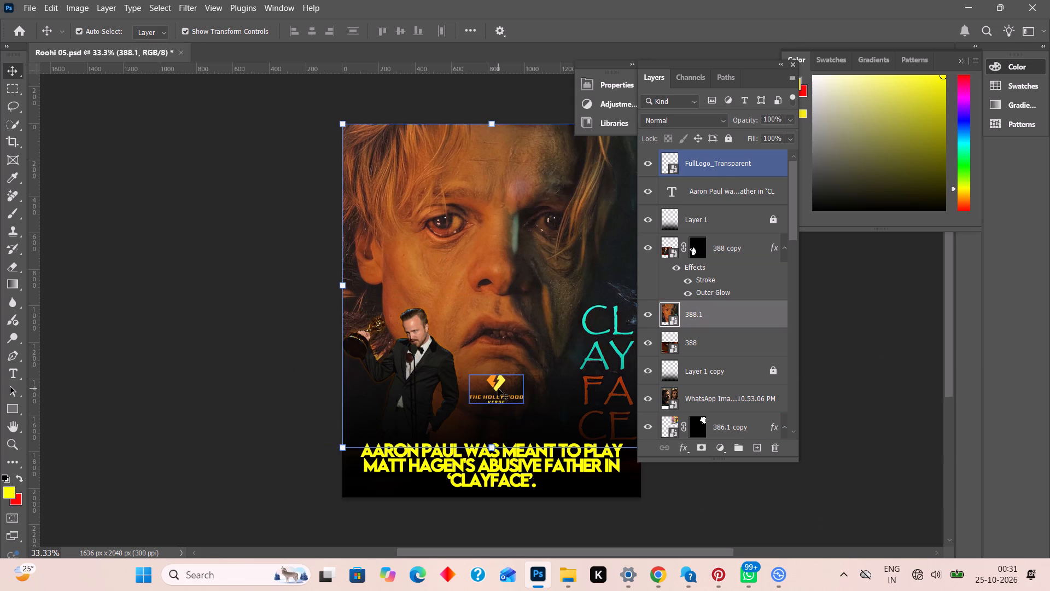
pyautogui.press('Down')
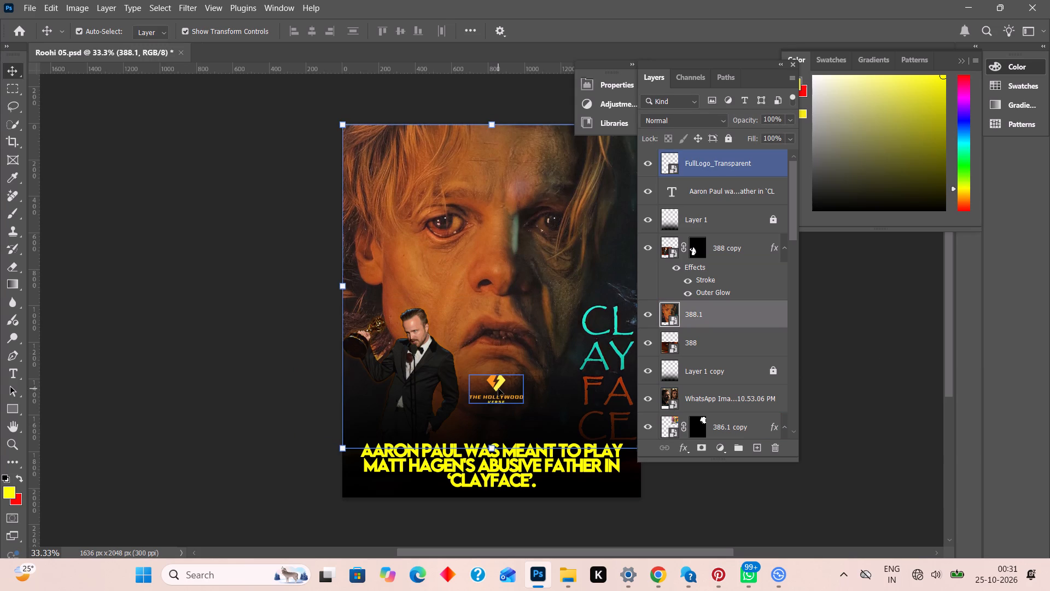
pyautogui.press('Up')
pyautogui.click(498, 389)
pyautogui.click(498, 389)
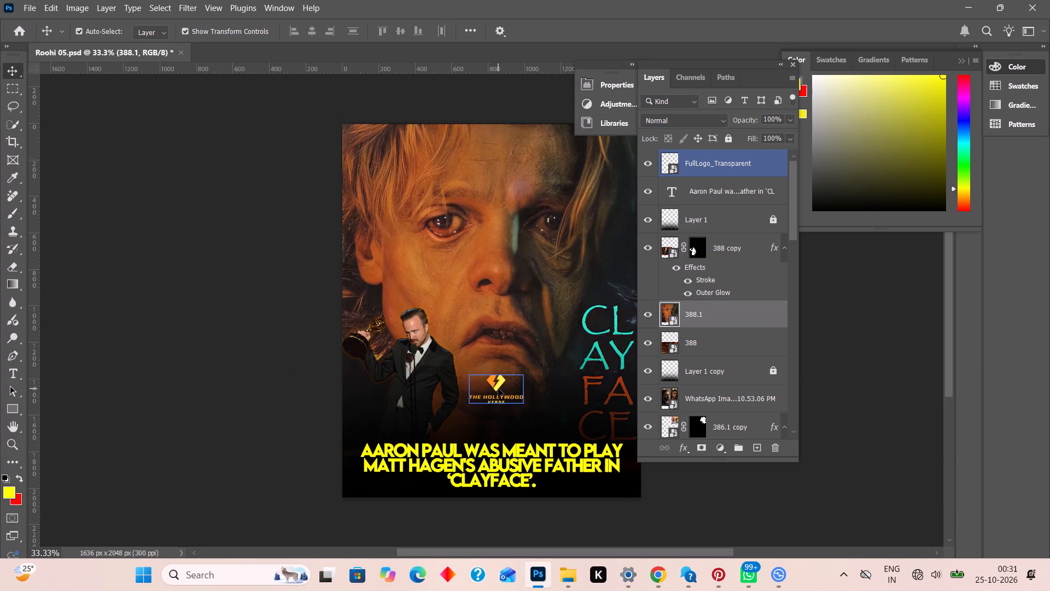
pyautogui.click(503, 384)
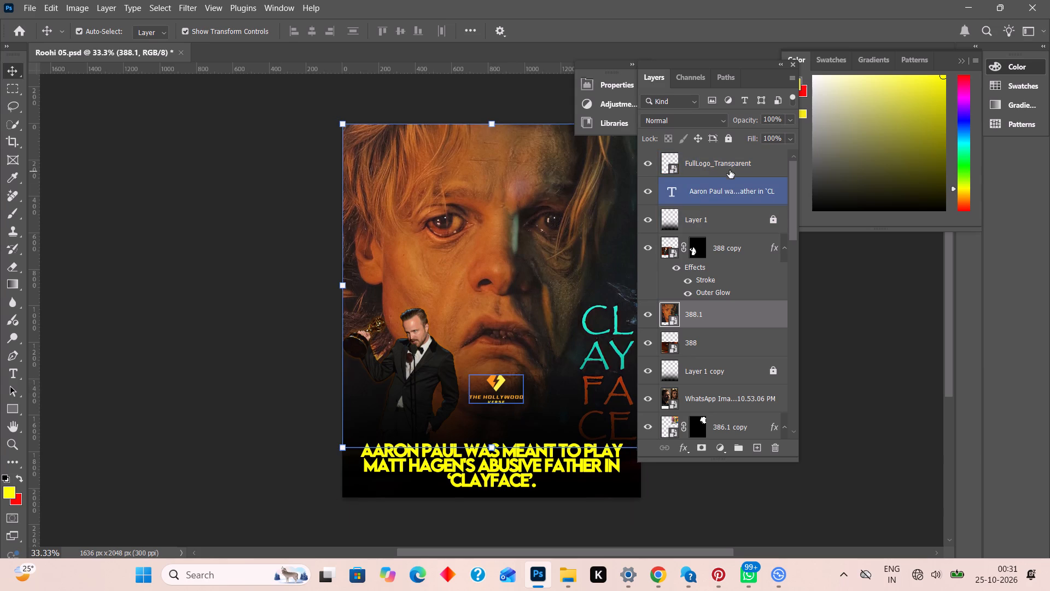
# Nudge The Hollywood Verse logo down so it sits closer to the headline text.
pyautogui.click(730, 163)
pyautogui.press('Down')
pyautogui.press('Down')
pyautogui.press('Down')
pyautogui.press('Down')
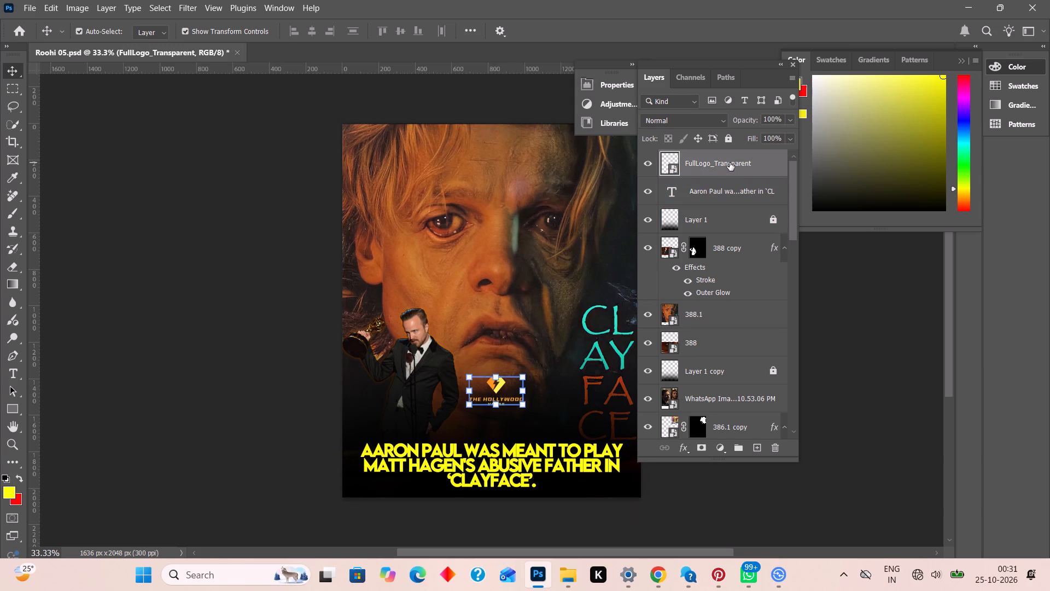
pyautogui.press('Down')
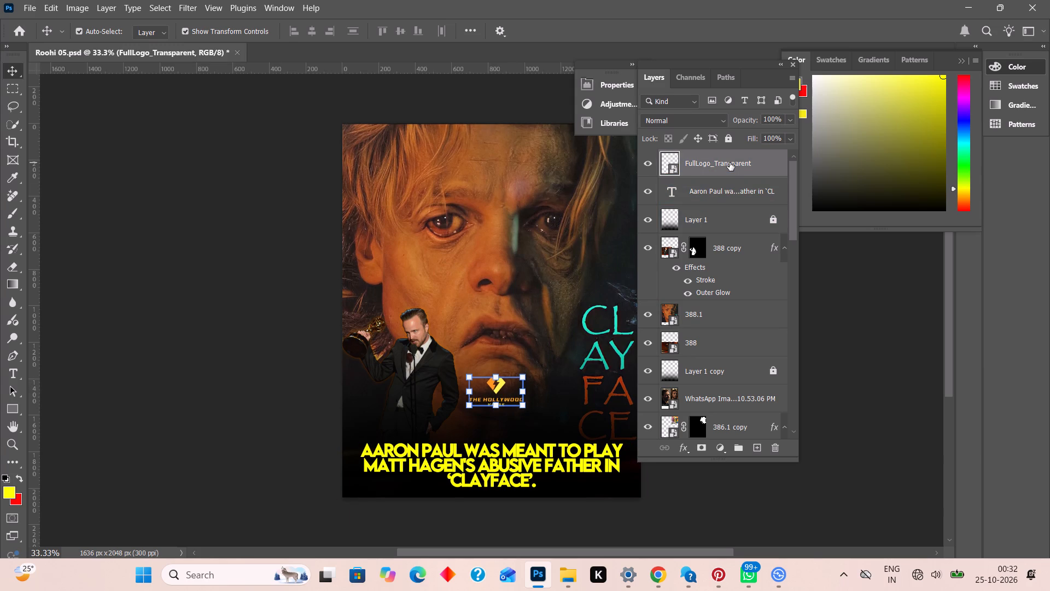
pyautogui.press('Down')
pyautogui.press('Down')
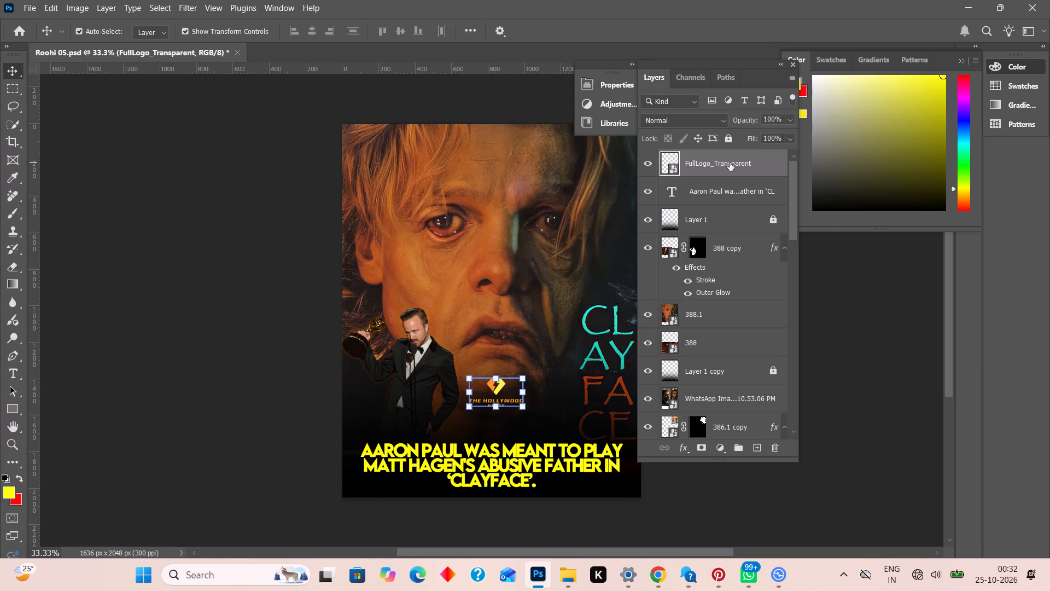
pyautogui.press('Down')
pyautogui.press('Down')
pyautogui.press('Down')
pyautogui.press('Down')
pyautogui.press('Down')
pyautogui.press('Down')
pyautogui.press('Down')
pyautogui.press('Down')
pyautogui.press('Down')
pyautogui.press('Down')
pyautogui.press('Down')
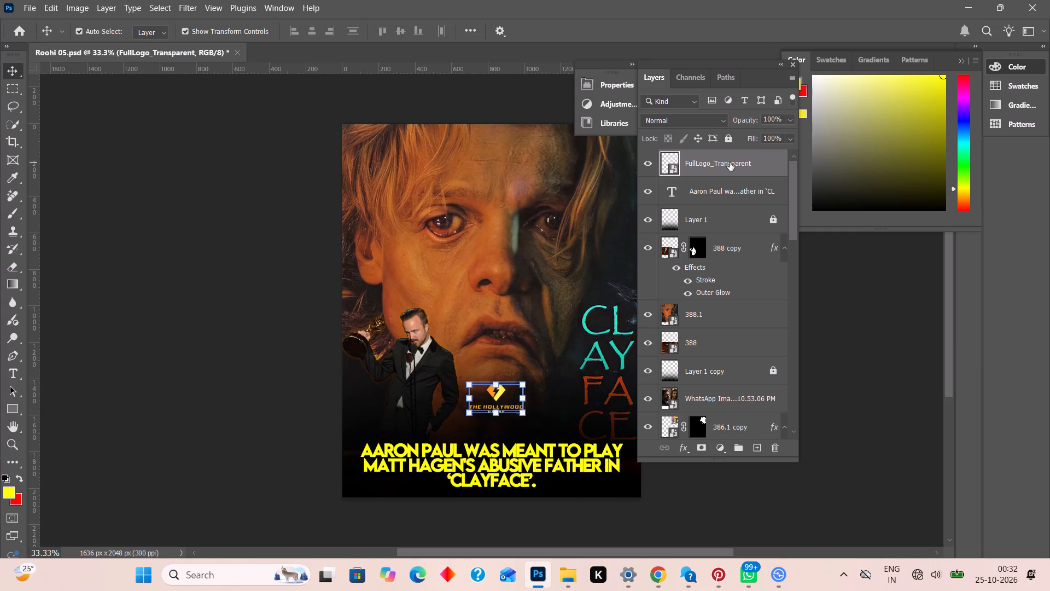
pyautogui.press('Down')
pyautogui.press('Down')
pyautogui.press('Down')
pyautogui.press('Down')
pyautogui.press('Down')
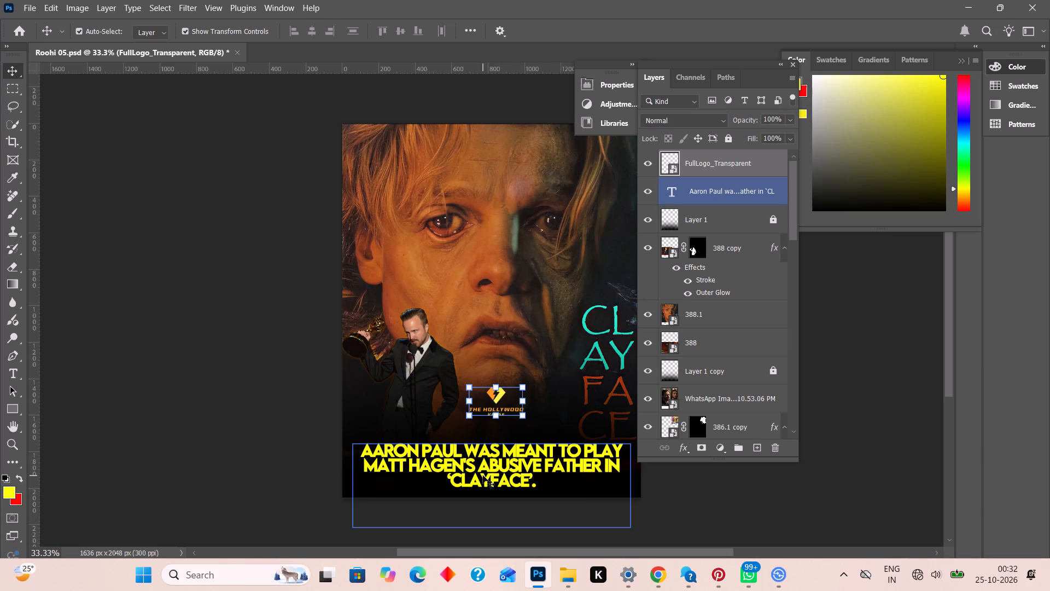
# Colour the headline's first line, "AARON PAUL WAS MEANT TO PLAY", red.
pyautogui.doubleClick(476, 463)
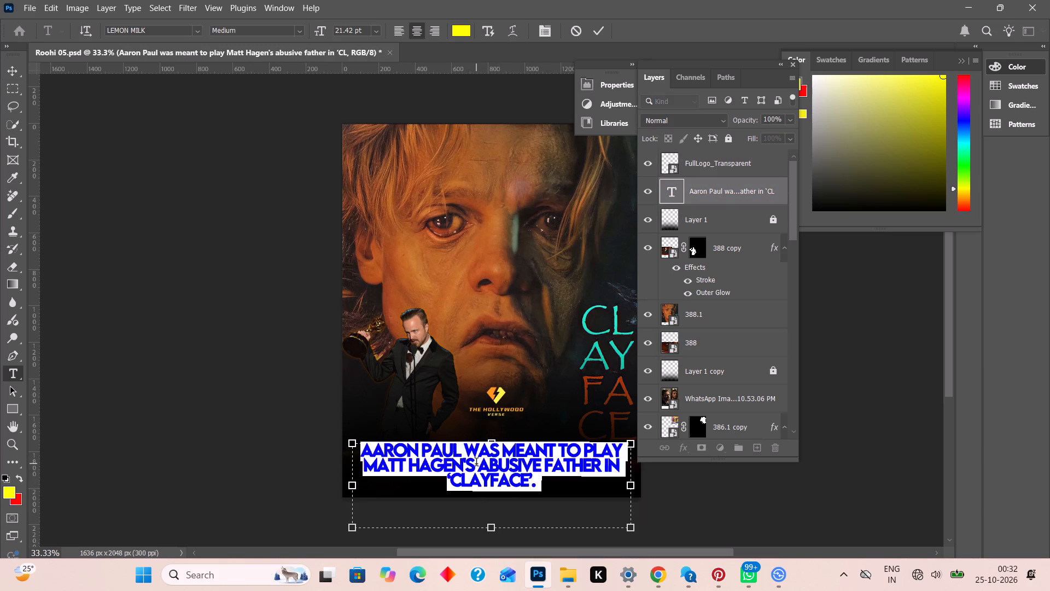
pyautogui.click(364, 455)
pyautogui.moveTo(364, 455); pyautogui.dragTo(628, 446)
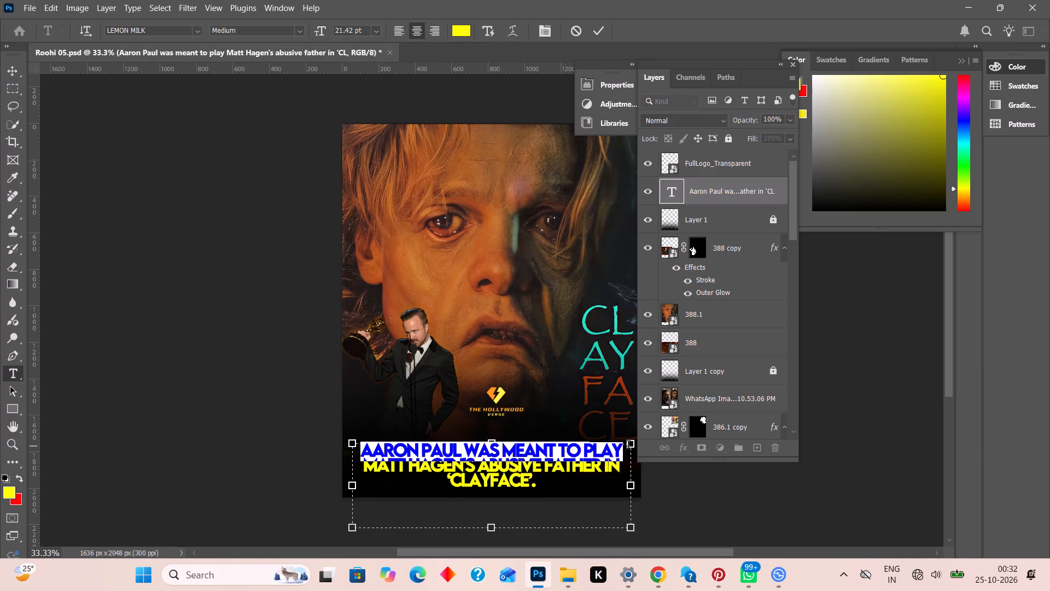
pyautogui.moveTo(628, 446); pyautogui.dragTo(645, 446)
pyautogui.click(969, 210)
pyautogui.click(845, 352)
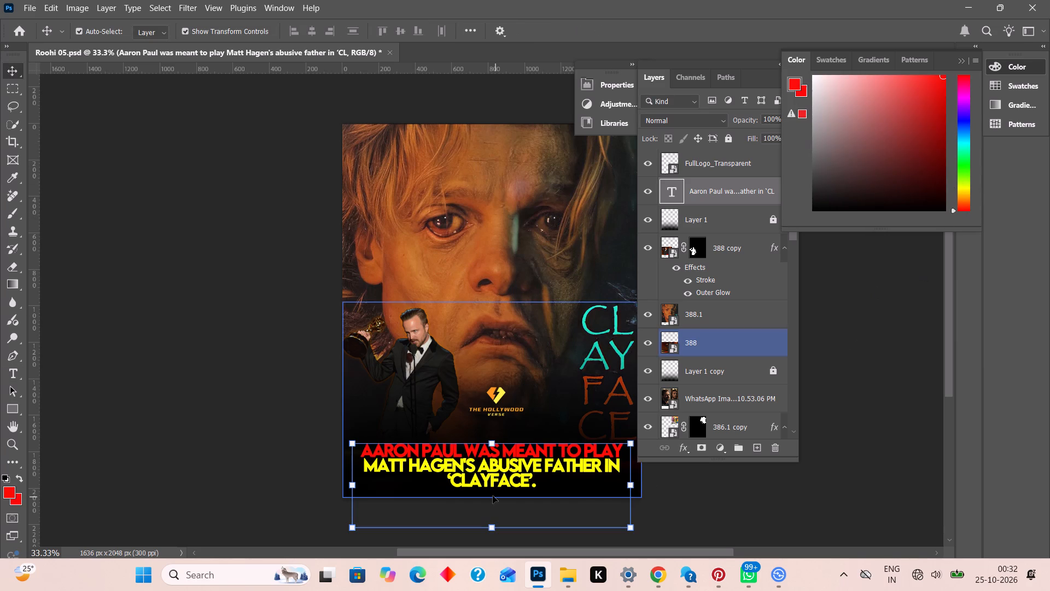
# Colour the headline text from "ABUSIVE FATHER IN" through "'CLAYFACE'." white.
pyautogui.doubleClick(481, 465)
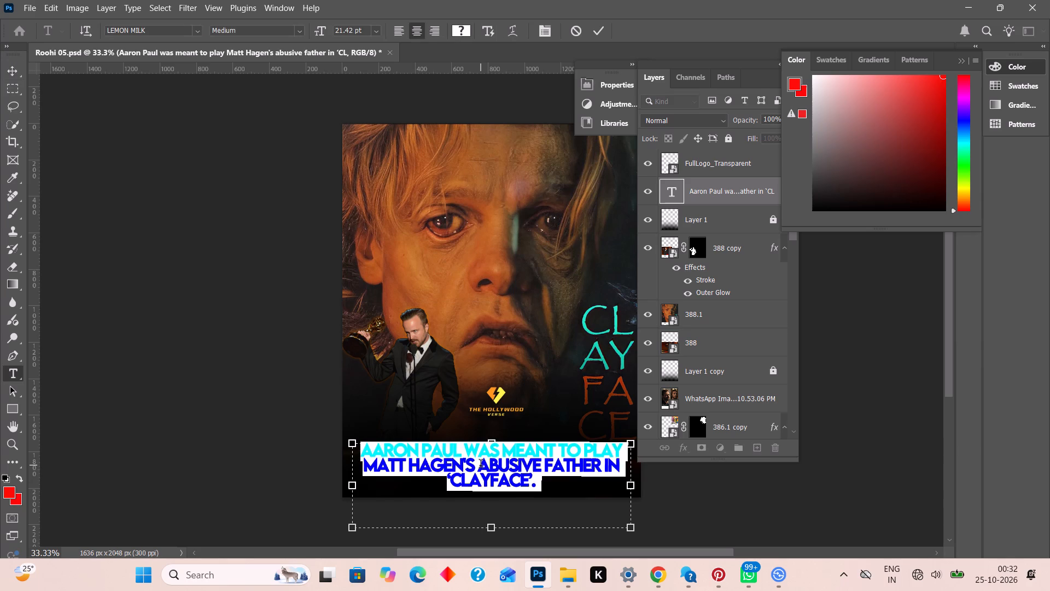
pyautogui.click(481, 465)
pyautogui.moveTo(481, 465); pyautogui.dragTo(684, 472)
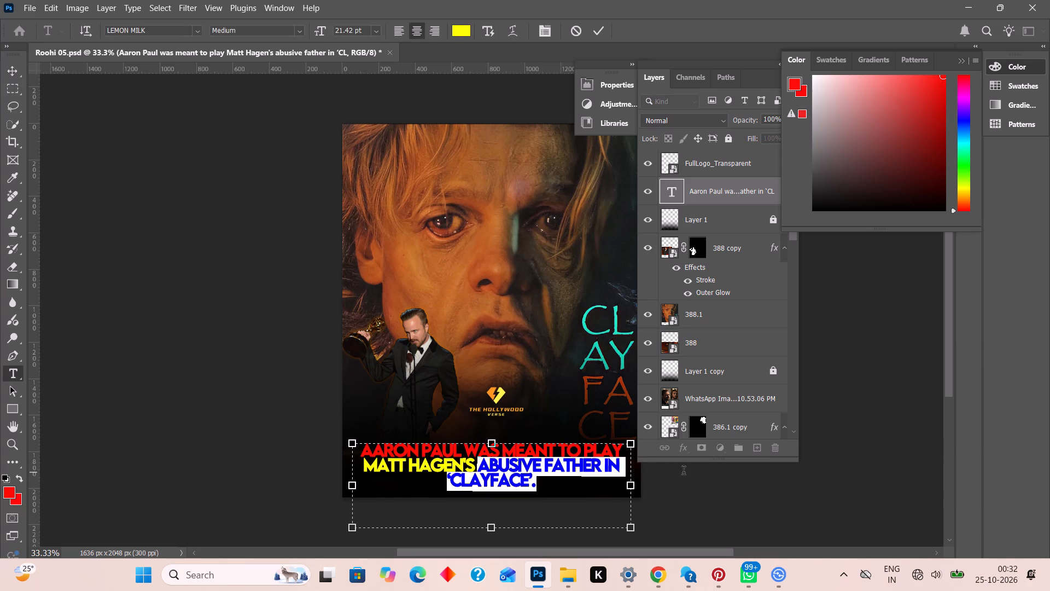
pyautogui.moveTo(684, 472); pyautogui.dragTo(687, 472)
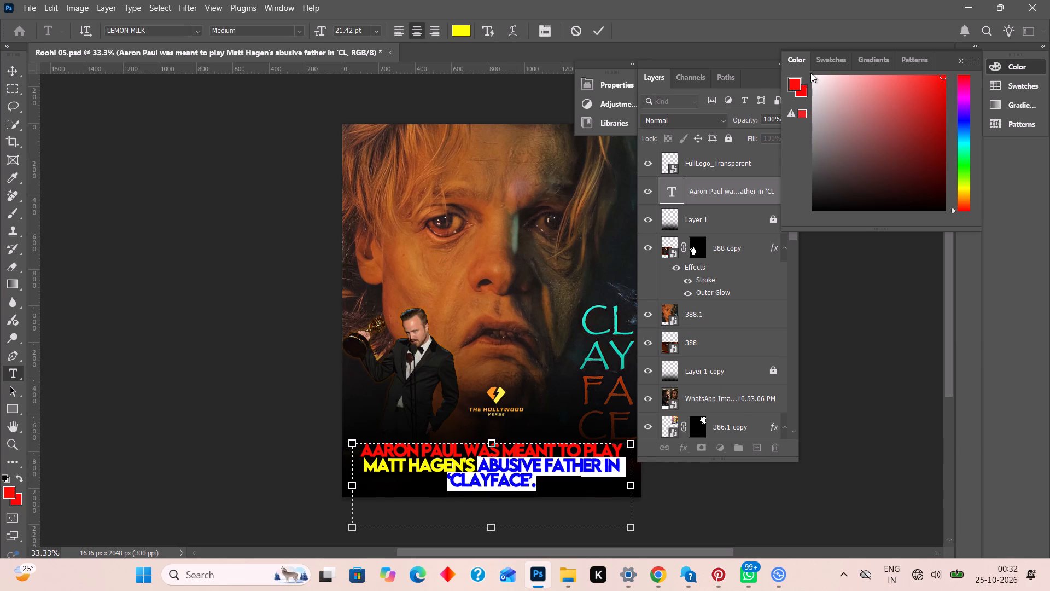
pyautogui.click(813, 77)
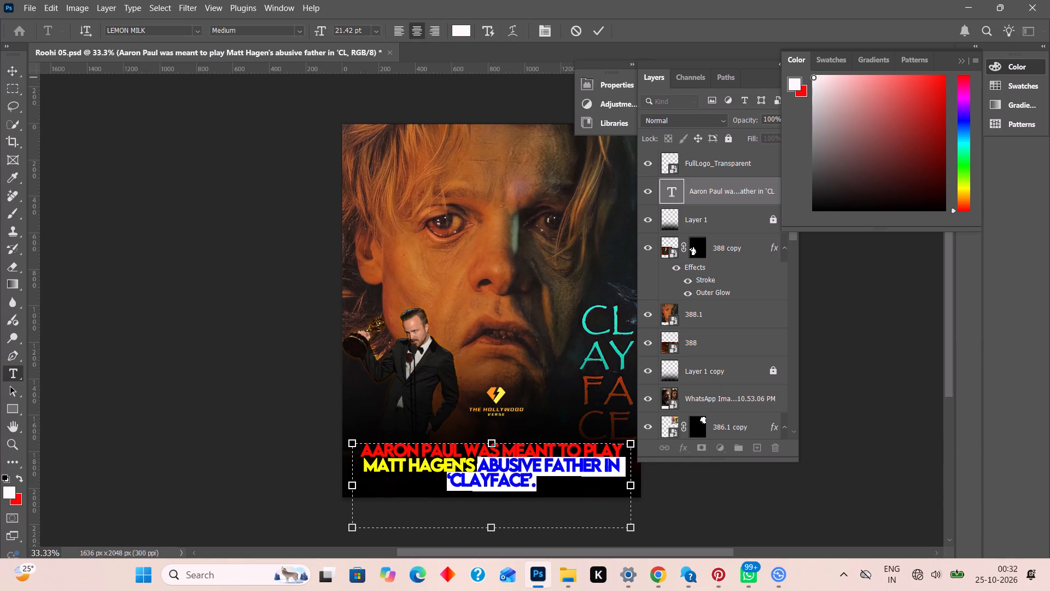
pyautogui.click(829, 283)
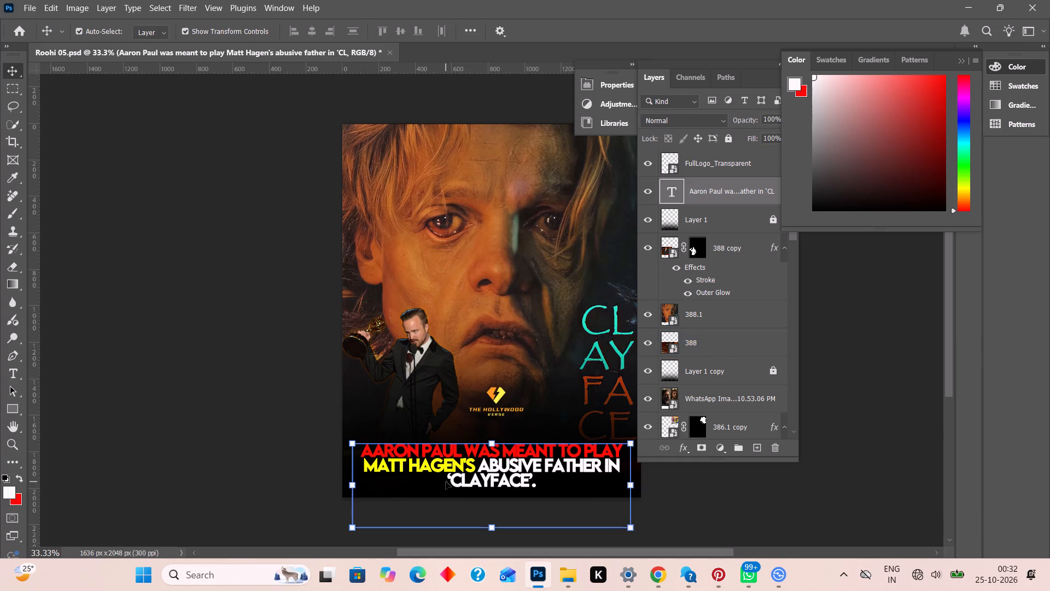
# Colour the headline's last word, "'CLAYFACE'.", bright cyan.
pyautogui.doubleClick(446, 480)
pyautogui.moveTo(446, 480); pyautogui.dragTo(530, 489)
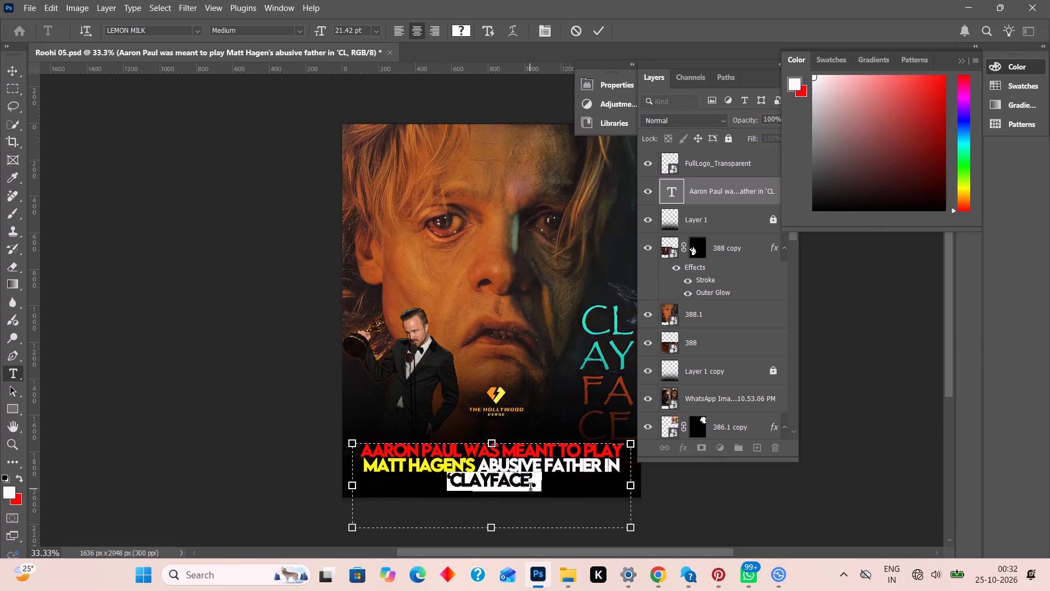
pyautogui.moveTo(530, 489); pyautogui.dragTo(531, 489)
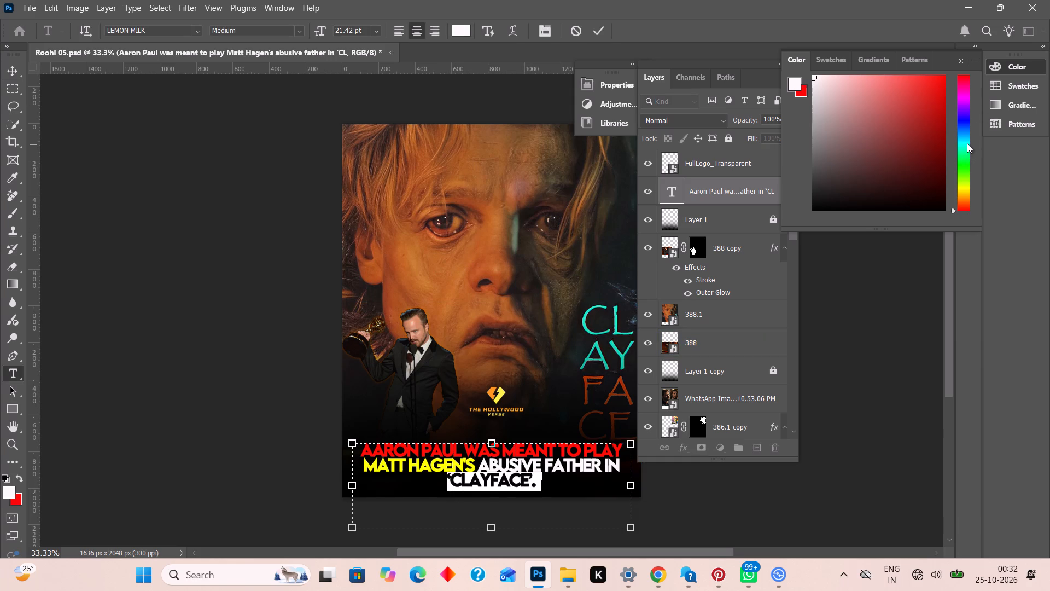
pyautogui.click(967, 143)
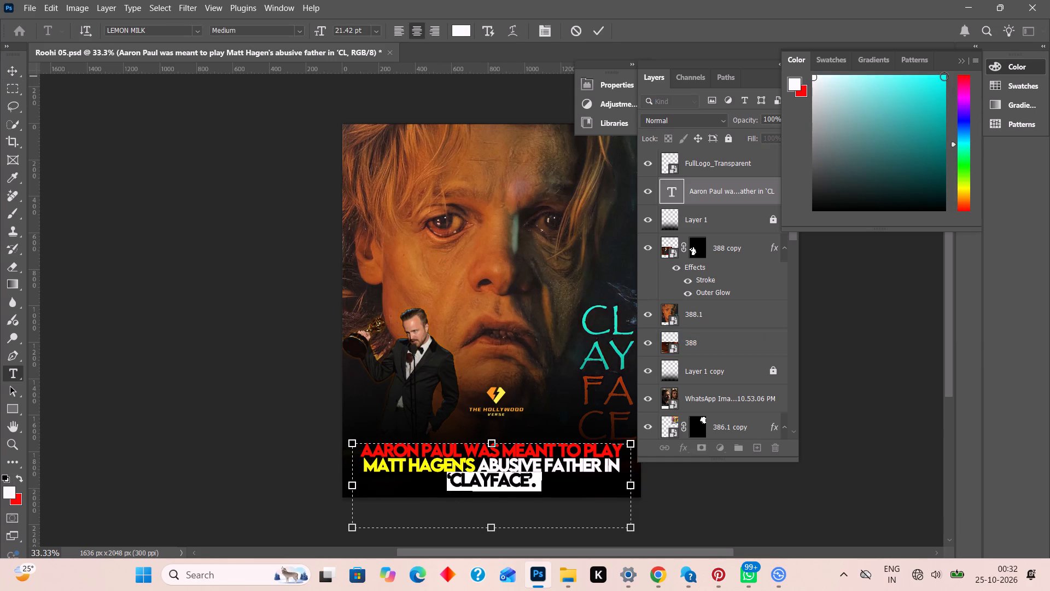
pyautogui.click(944, 76)
pyautogui.click(873, 368)
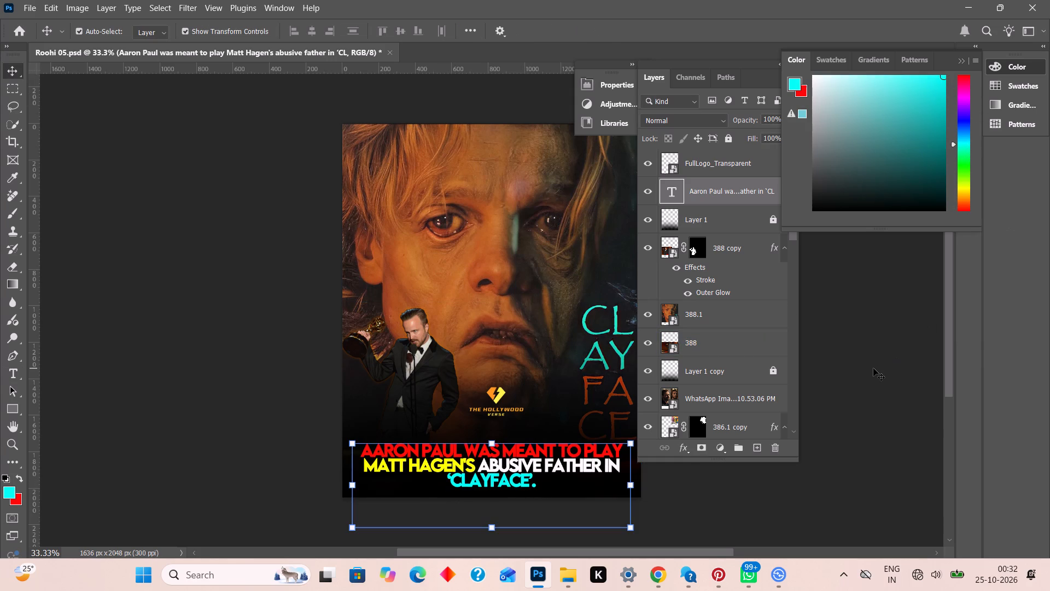
# Deselect the headline layer and export the poster as a JPG named 388.2 in the z - Copy folder.
pyautogui.click(873, 368)
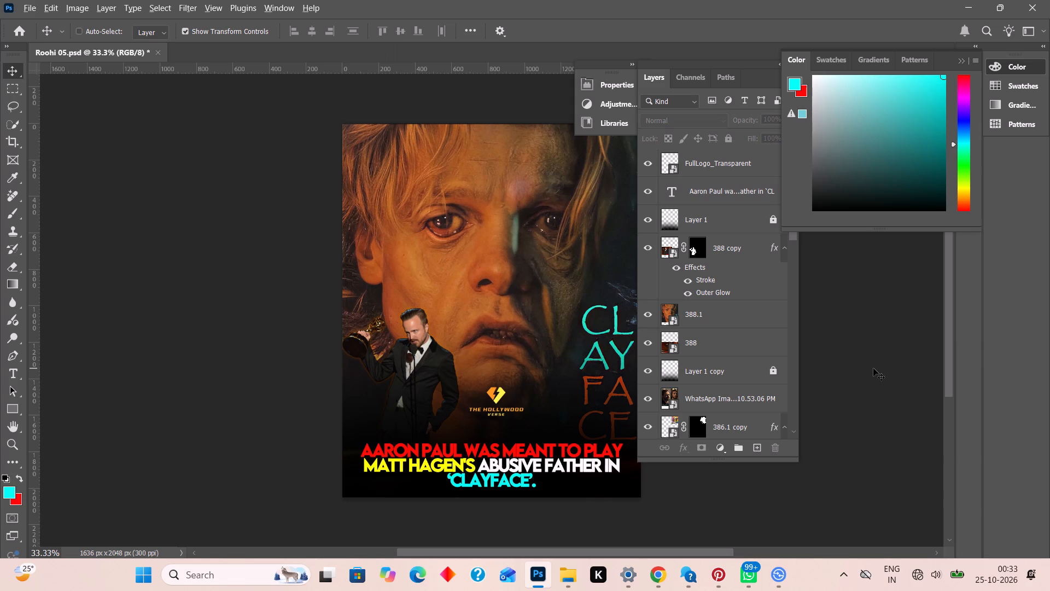
pyautogui.hotkey('ctrl', 'alt', 's')
pyautogui.hotkey('ctrl', 'alt', 's')
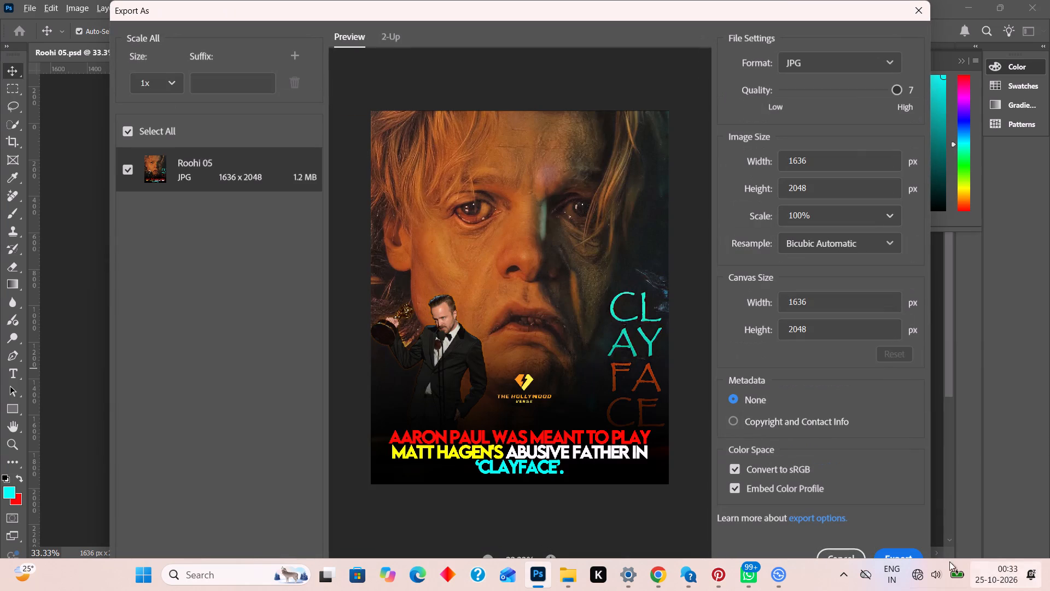
pyautogui.click(904, 549)
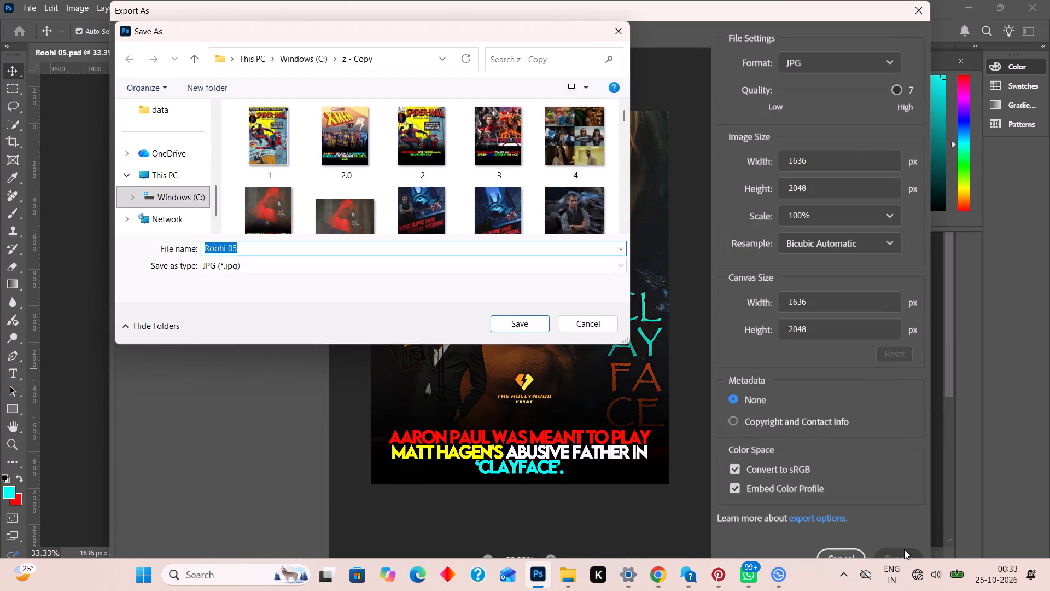
pyautogui.write('388')
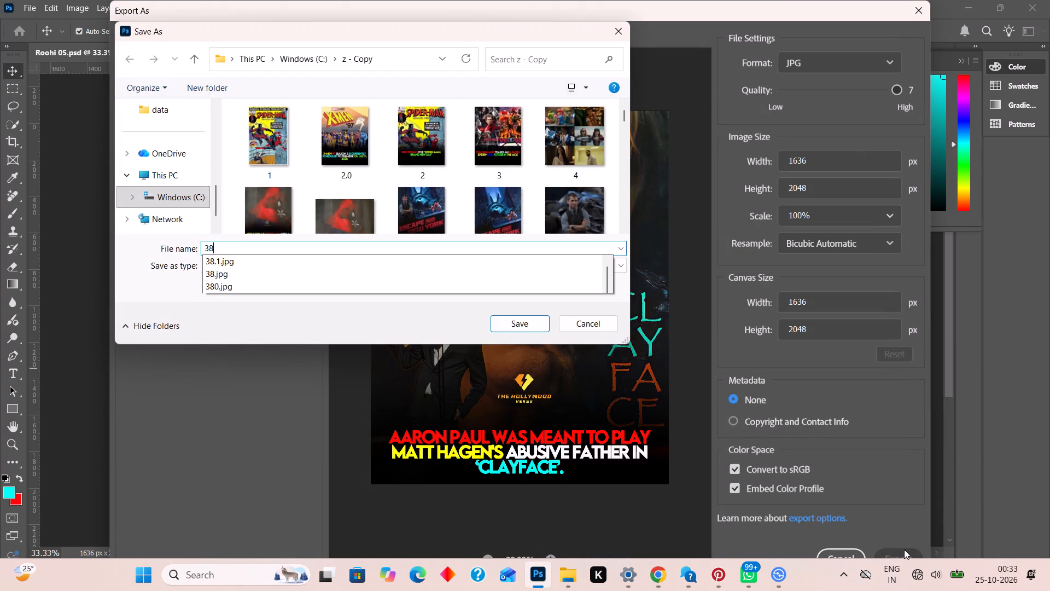
pyautogui.write('.2')
pyautogui.press('Return')
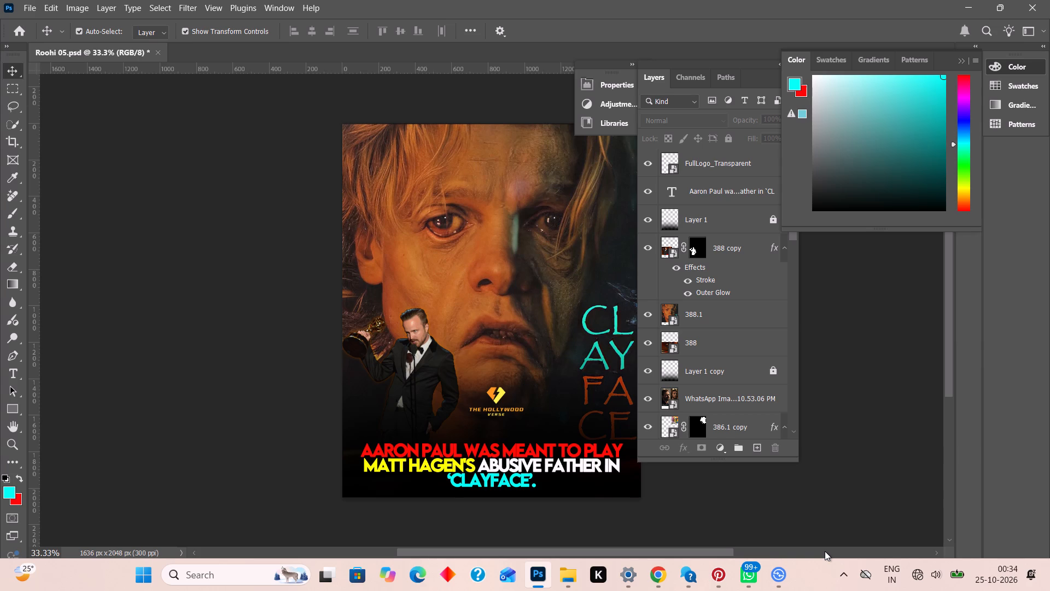
# Switch to Chrome and start creating a new post from the Meta Business Suite Planner.
pyautogui.click(660, 570)
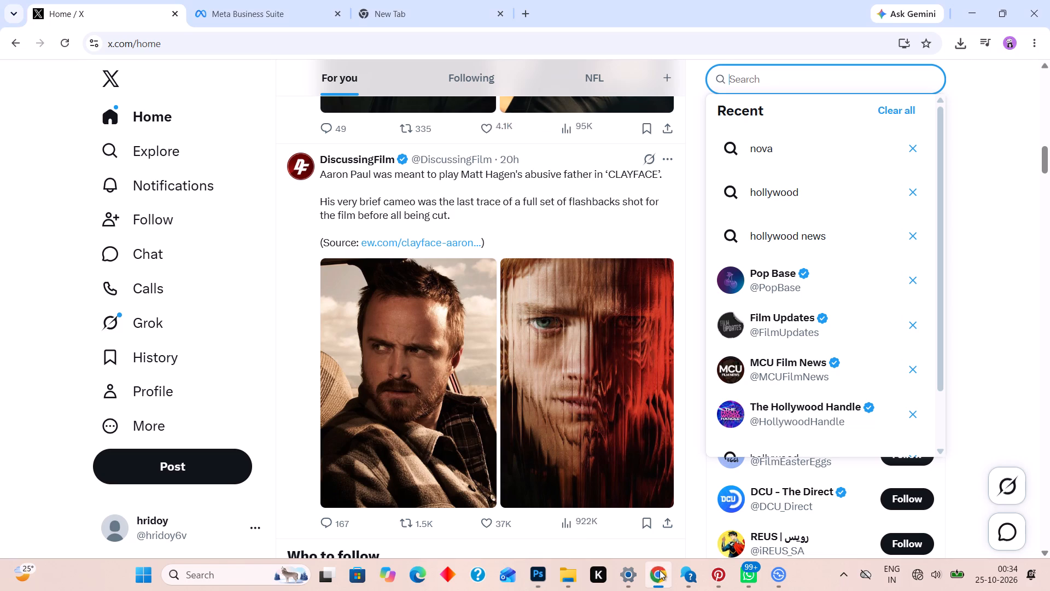
pyautogui.click(283, 0)
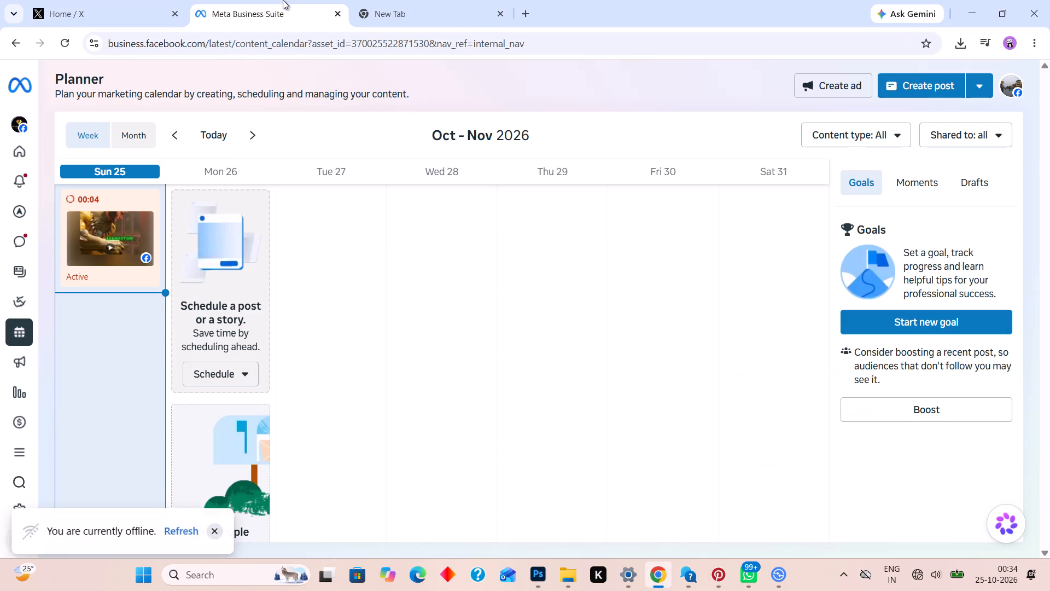
pyautogui.click(936, 90)
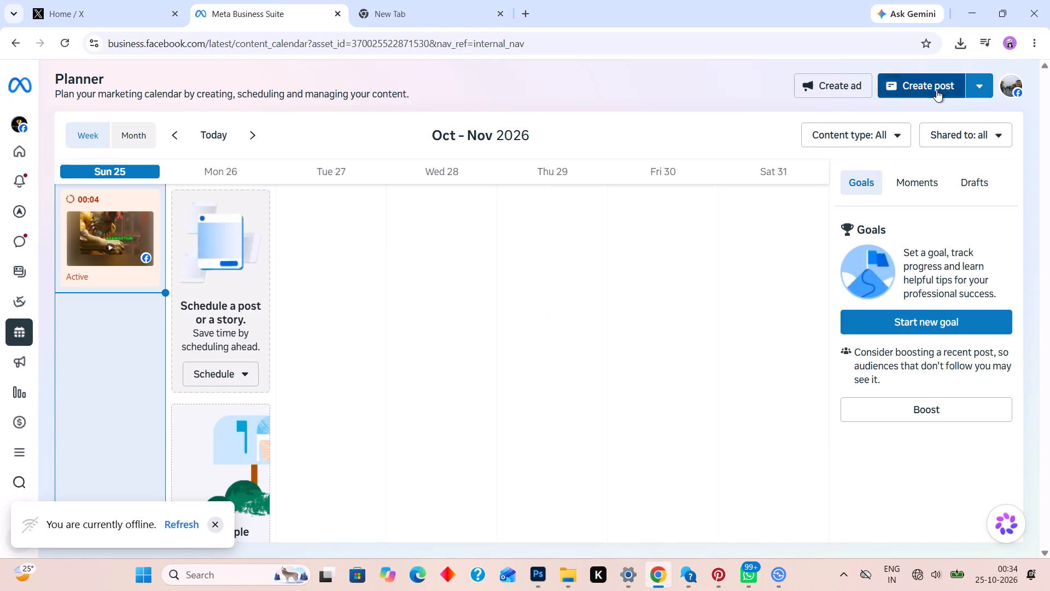